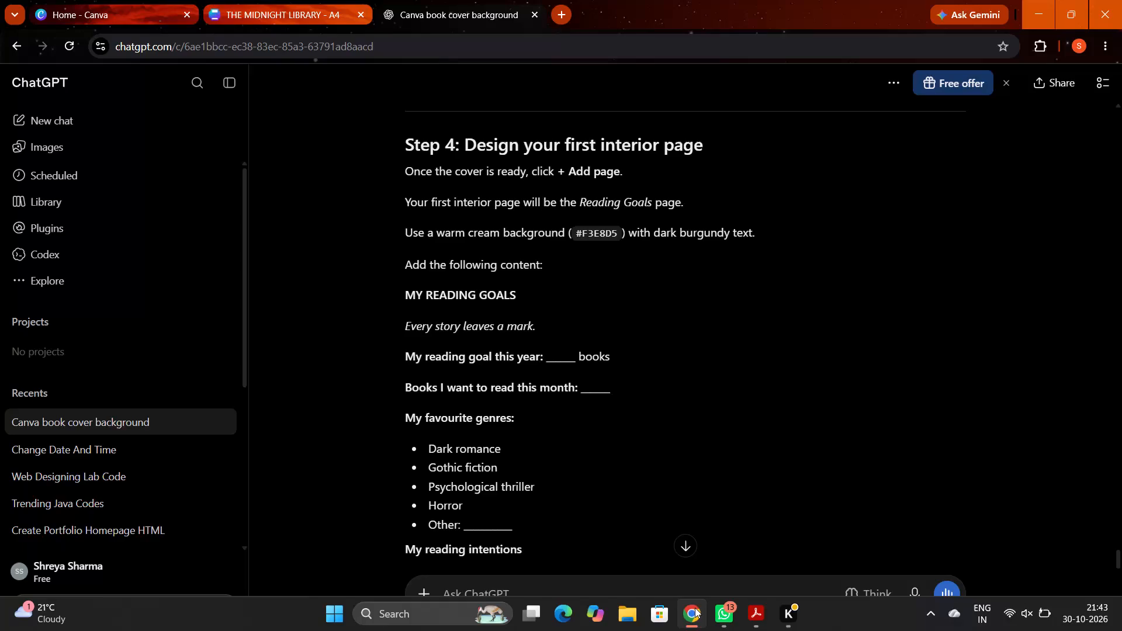
Switch to the THE MIDNIGHT LIBRARY design in Canva and select the blank page 2.
left_click(291, 13)
scroll(602, 453, "down", 2)
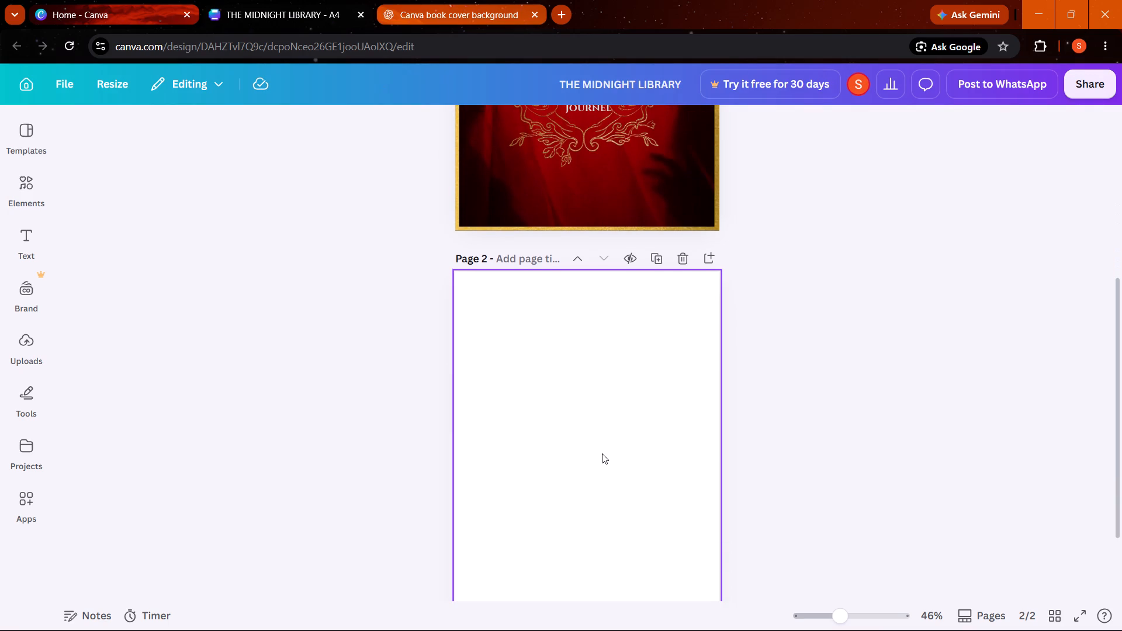
left_click(602, 453)
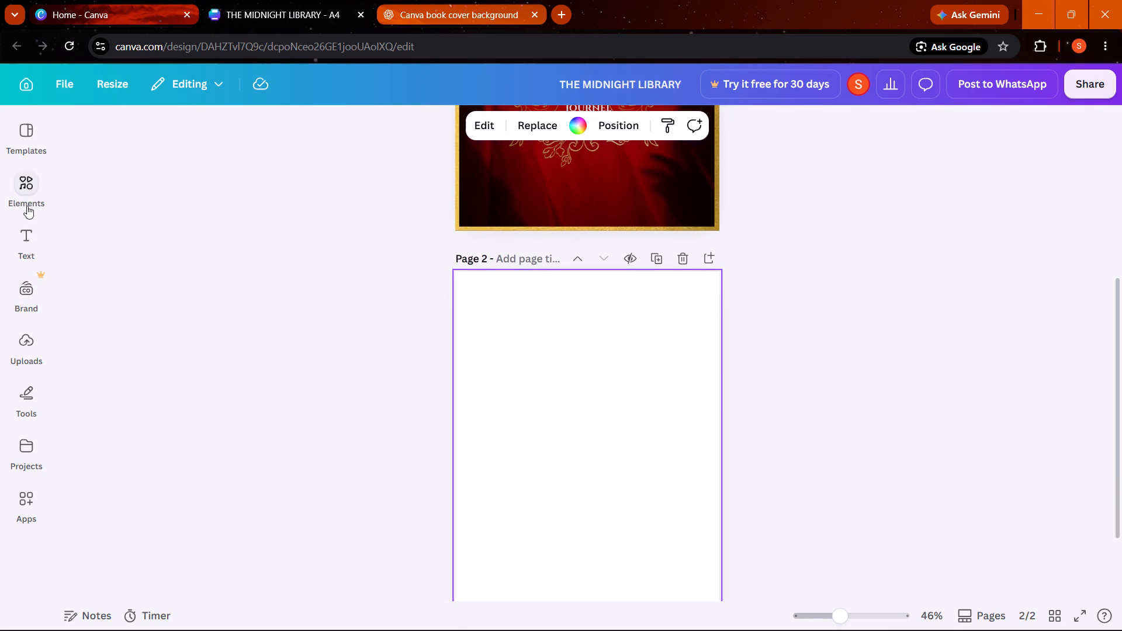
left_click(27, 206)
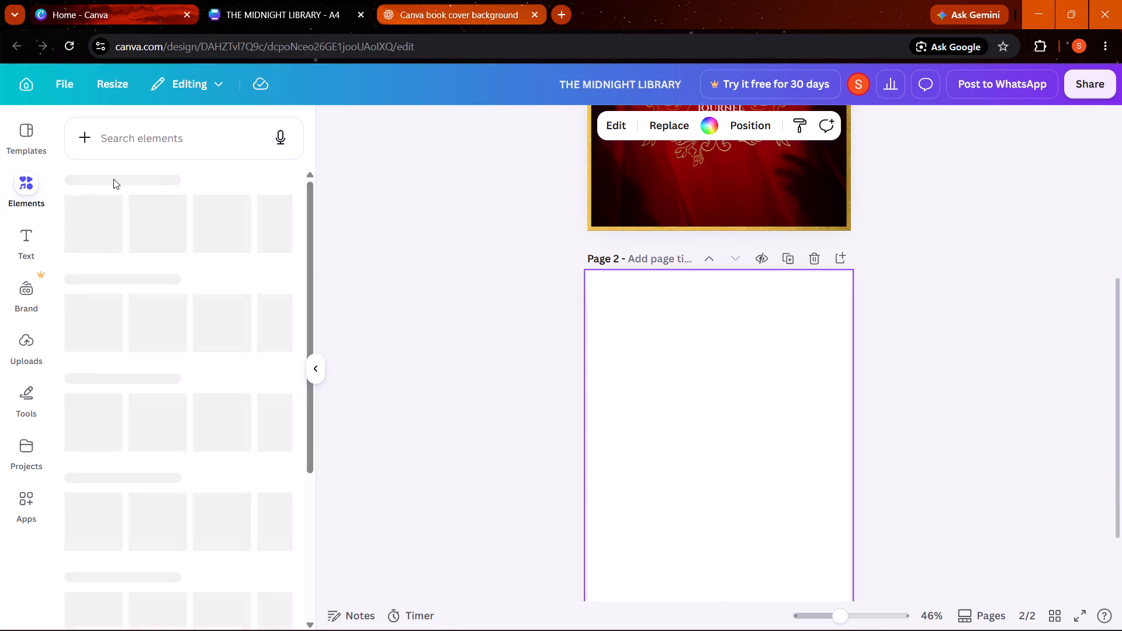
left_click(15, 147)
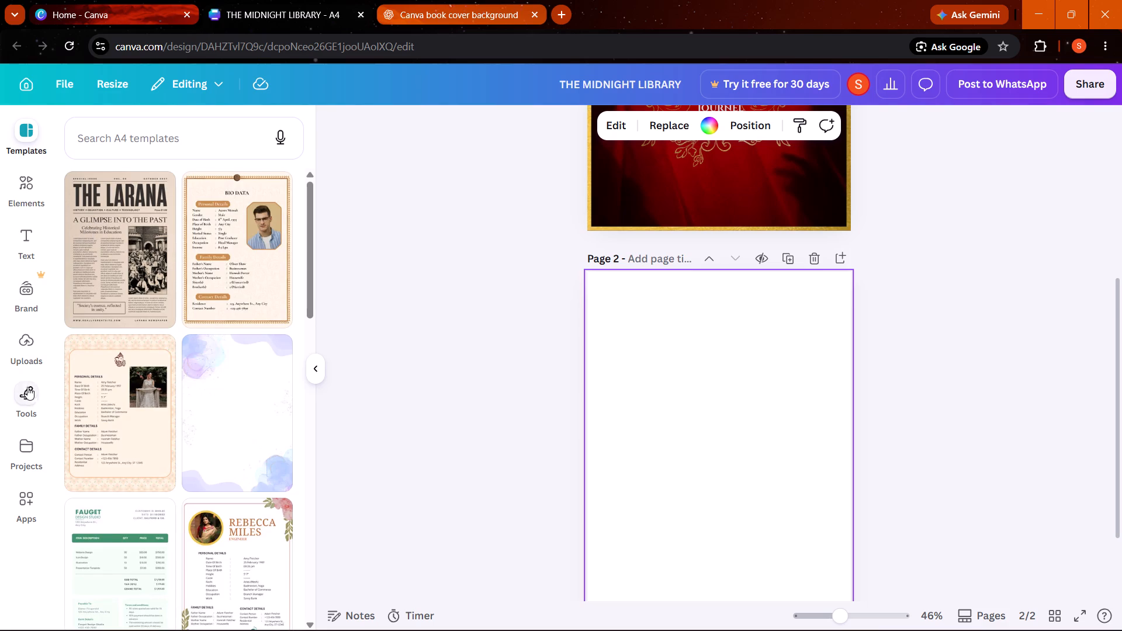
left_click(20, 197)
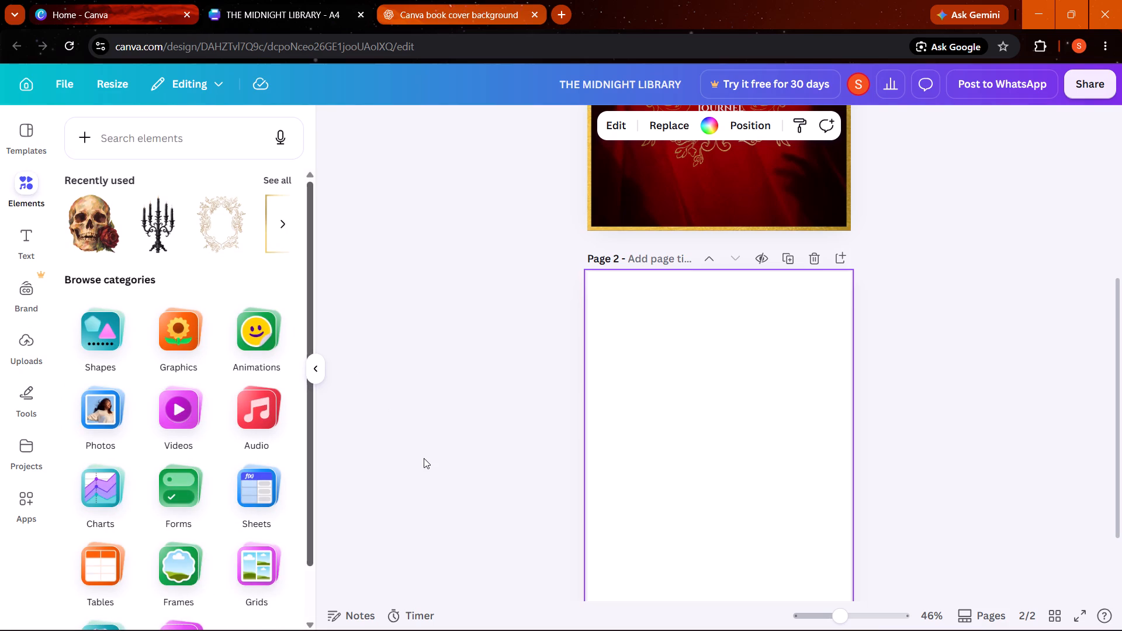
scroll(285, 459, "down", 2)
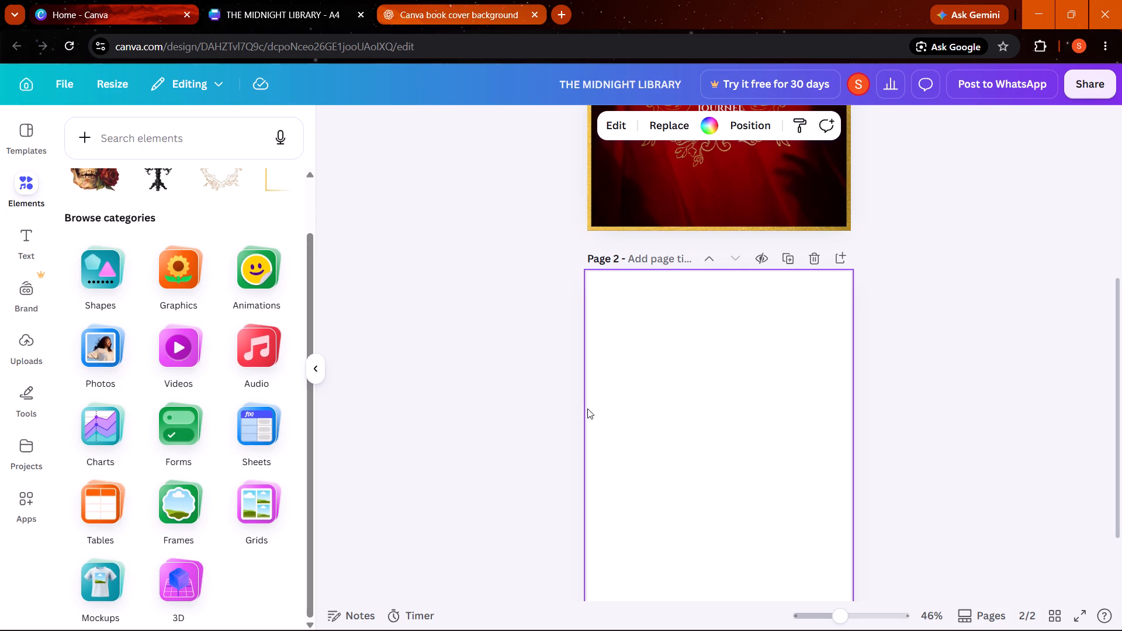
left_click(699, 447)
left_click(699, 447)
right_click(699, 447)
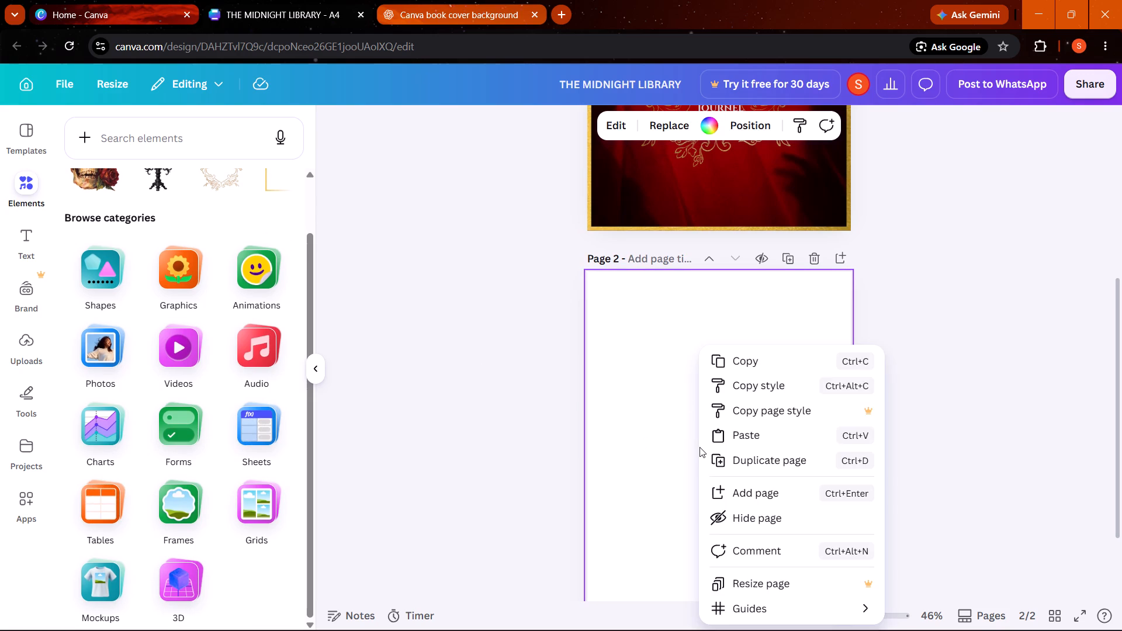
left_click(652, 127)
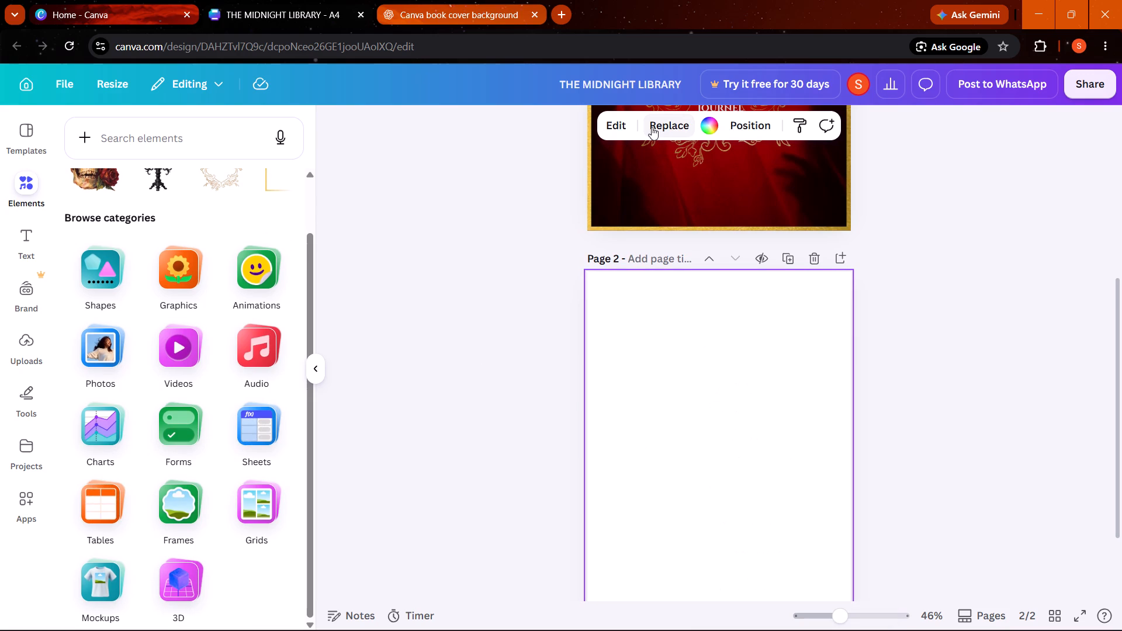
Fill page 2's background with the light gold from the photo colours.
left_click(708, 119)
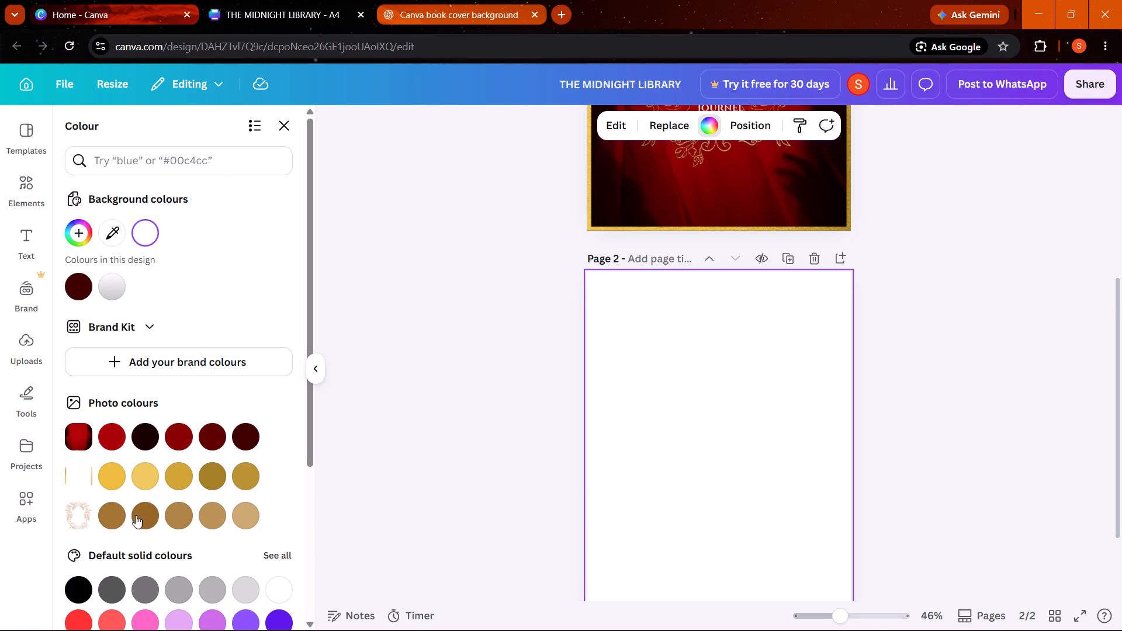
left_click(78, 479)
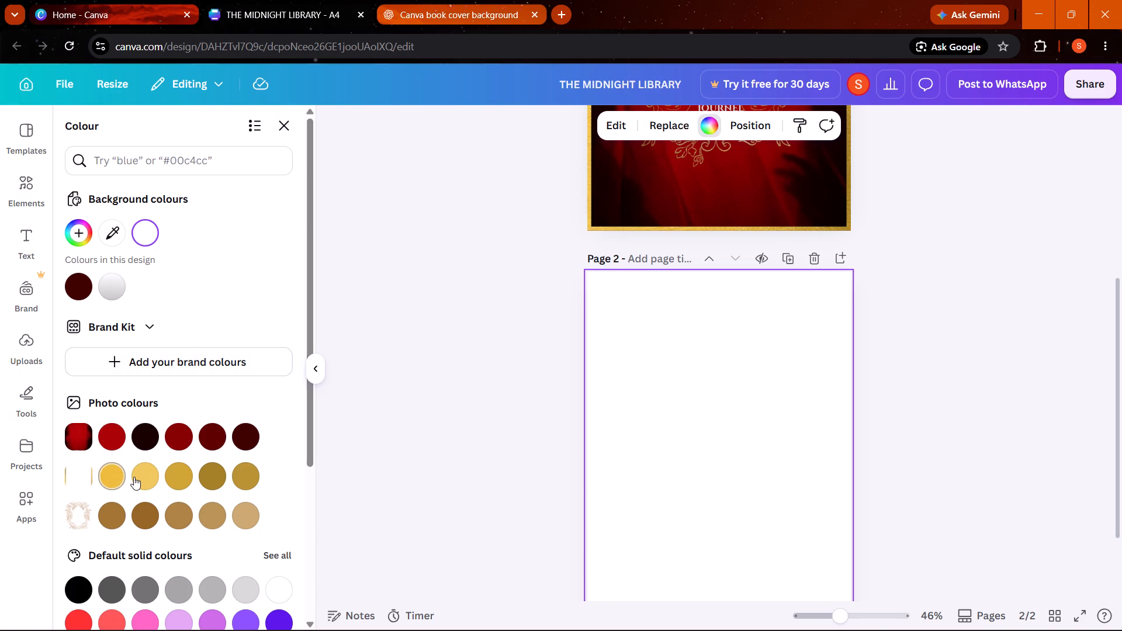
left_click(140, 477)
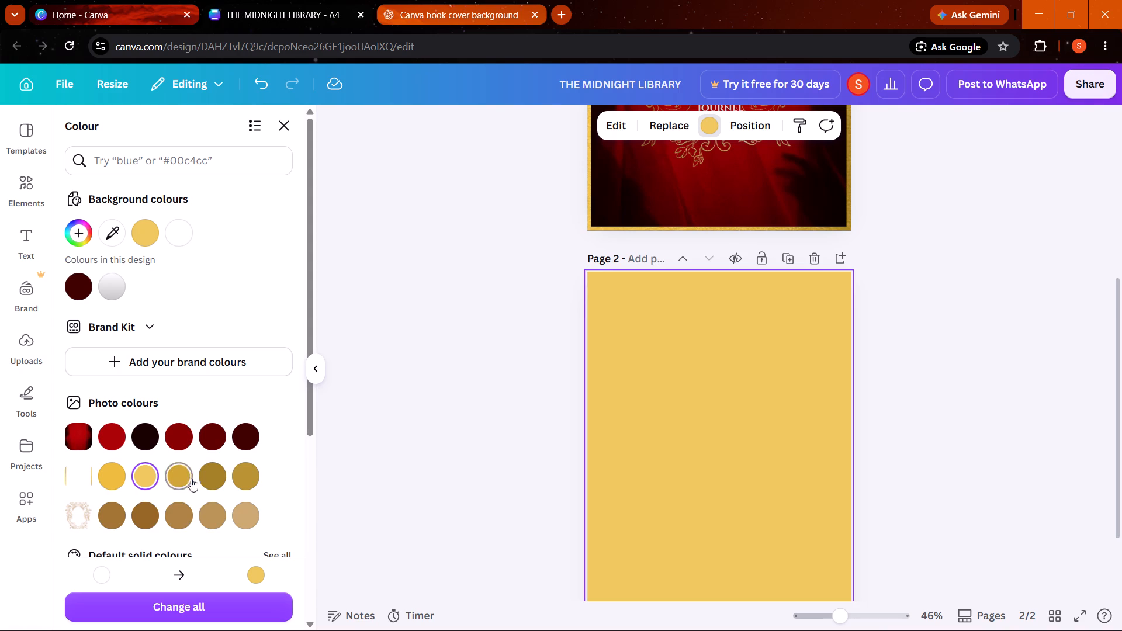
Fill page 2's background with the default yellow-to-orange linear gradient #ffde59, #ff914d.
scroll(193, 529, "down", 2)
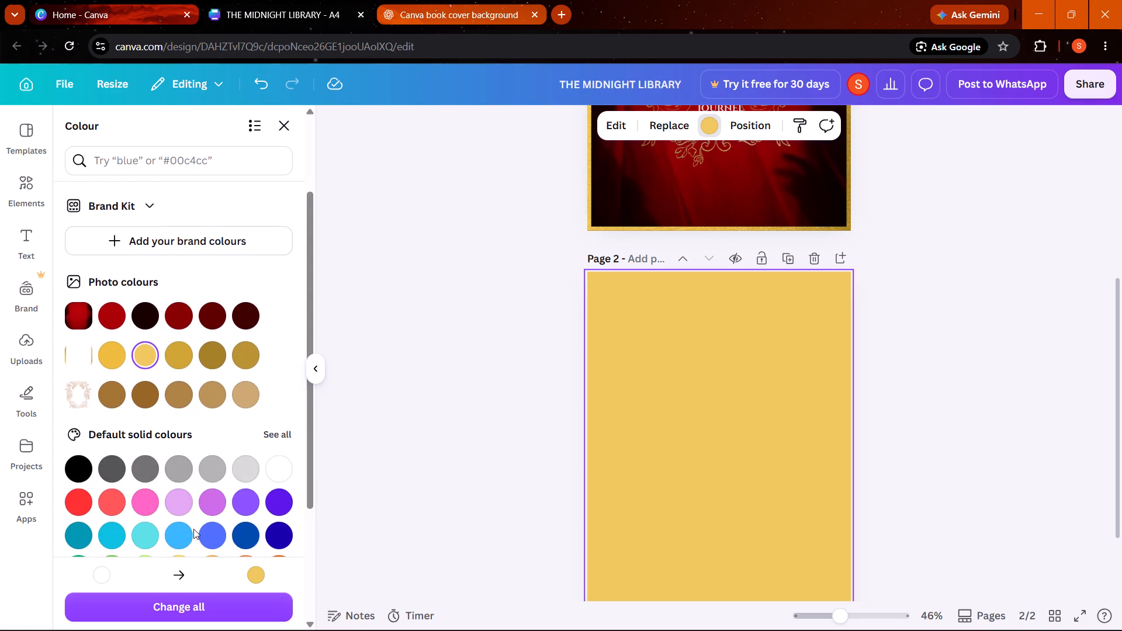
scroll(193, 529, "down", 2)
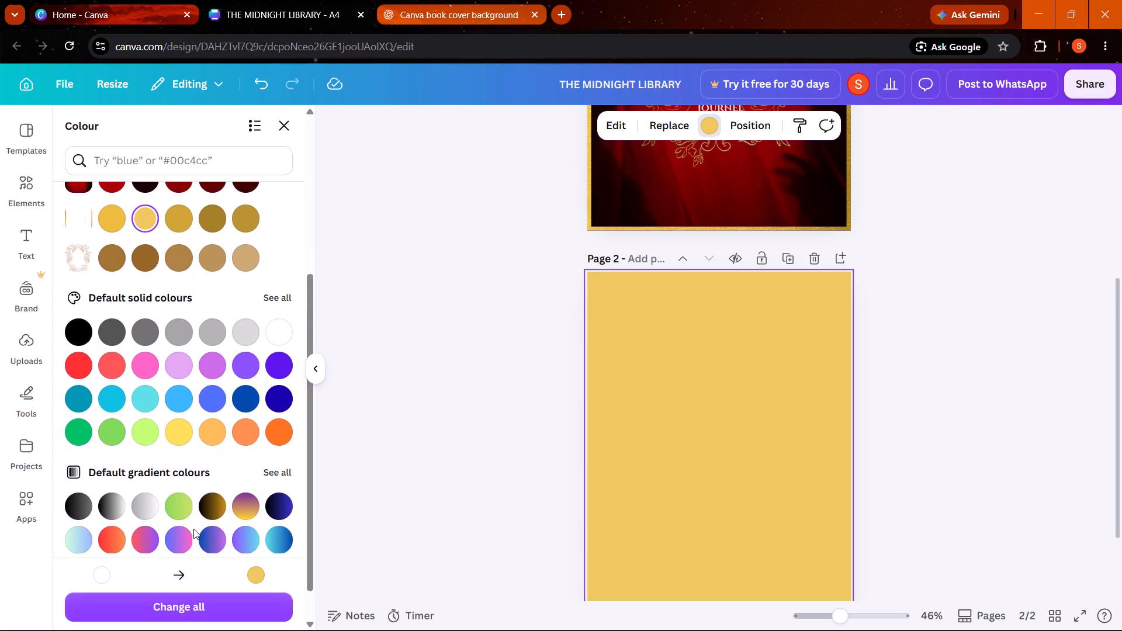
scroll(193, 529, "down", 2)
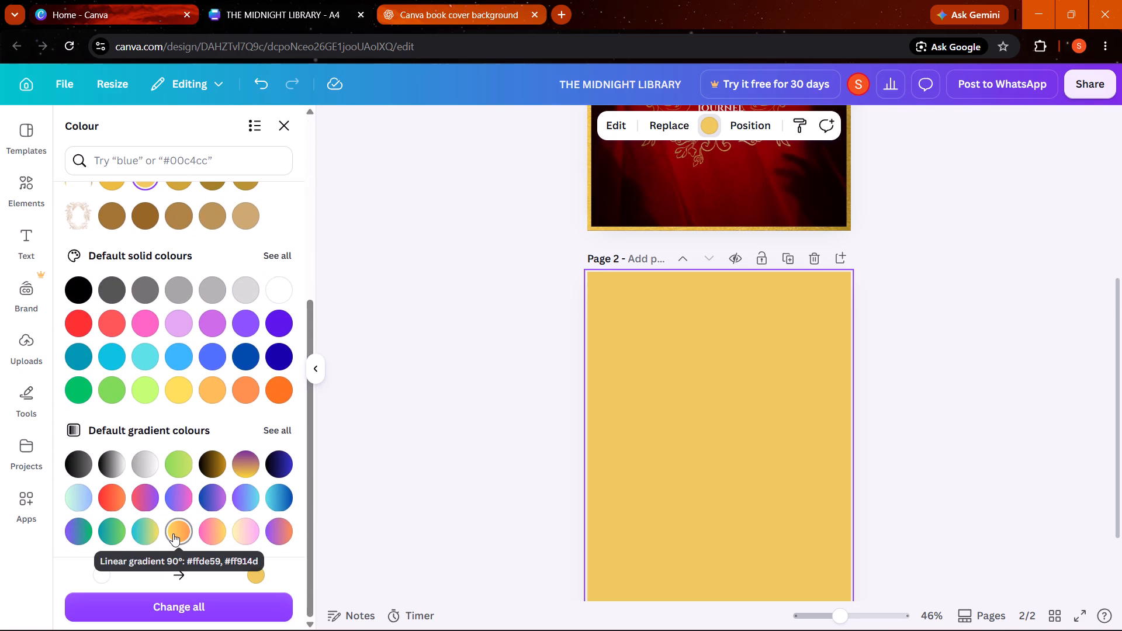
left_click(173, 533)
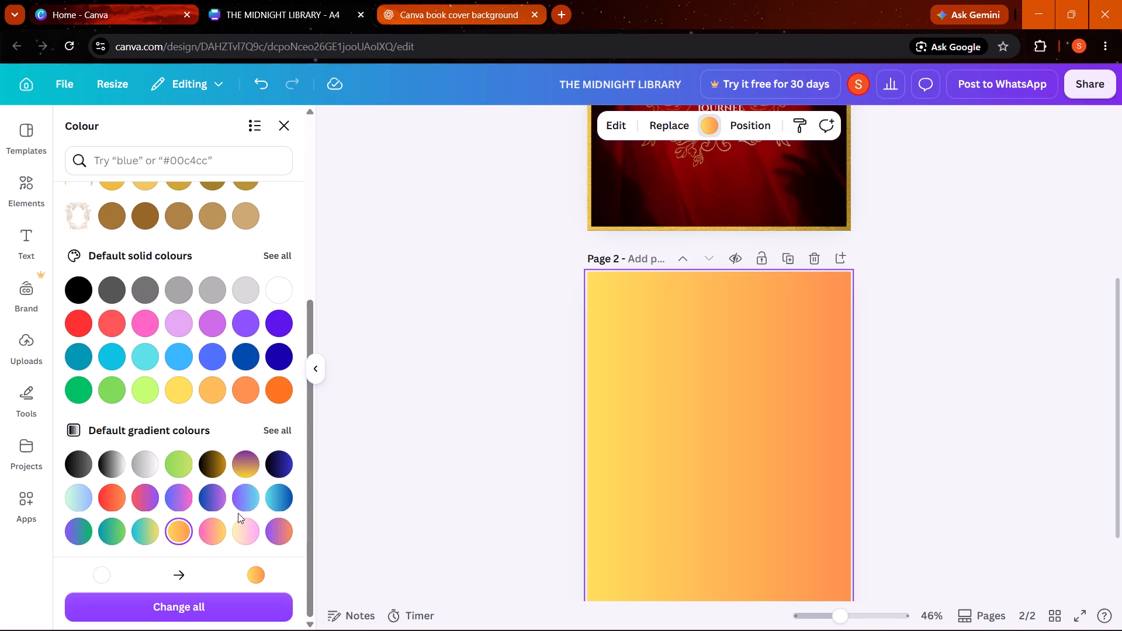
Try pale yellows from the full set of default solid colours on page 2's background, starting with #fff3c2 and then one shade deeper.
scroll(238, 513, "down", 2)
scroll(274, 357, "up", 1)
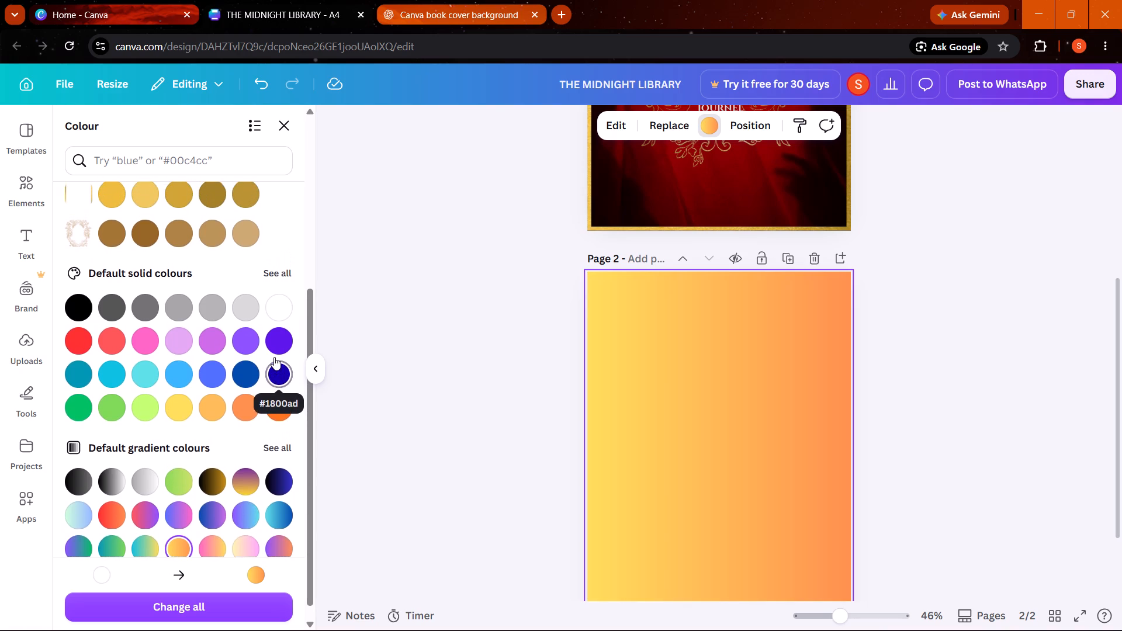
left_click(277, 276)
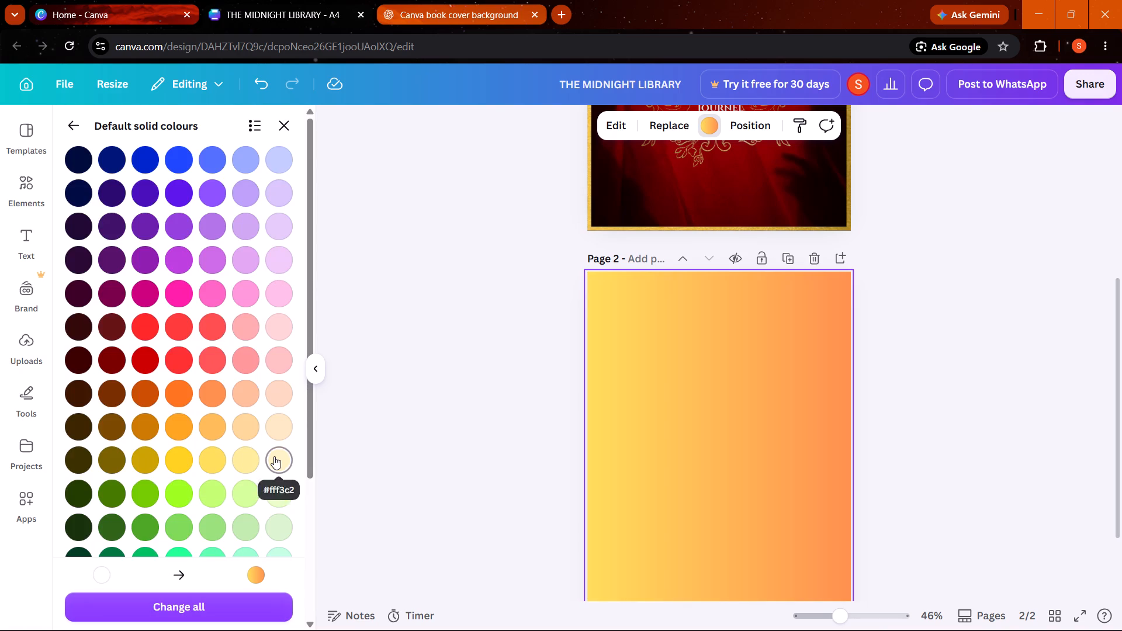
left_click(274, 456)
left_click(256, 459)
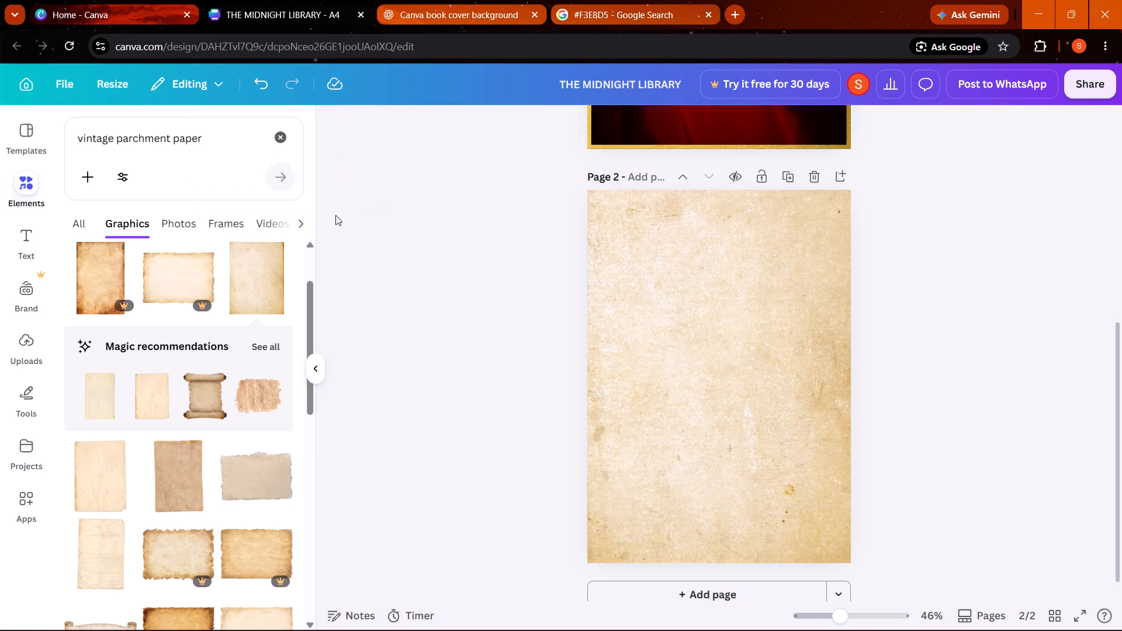
double_click(264, 128)
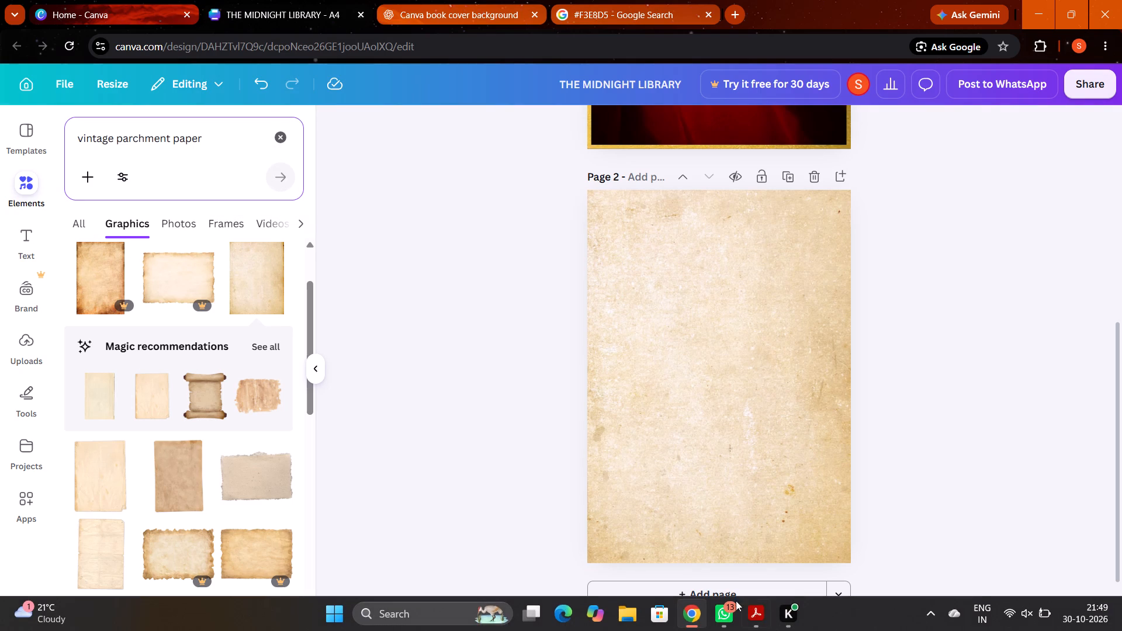
left_click(258, 131)
key("BackSpace")
key("BackSpace")
key("BackSpace")
key("BackSpace")
key("BackSpace")
key("BackSpace")
key("BackSpace")
key("BackSpace")
key("BackSpace")
key("BackSpace")
key("BackSpace")
key("BackSpace")
key("BackSpace")
key("BackSpace")
key("BackSpace")
key("BackSpace")
key("BackSpace")
key("BackSpace")
key("BackSpace")
key("BackSpace")
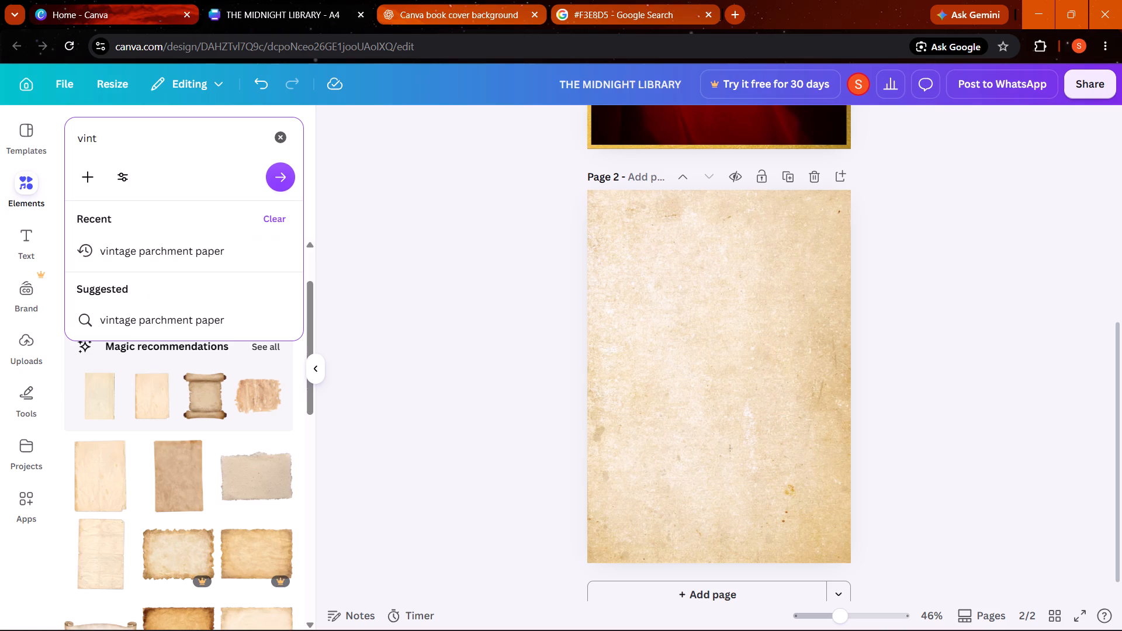
type("vinatge")
key("space")
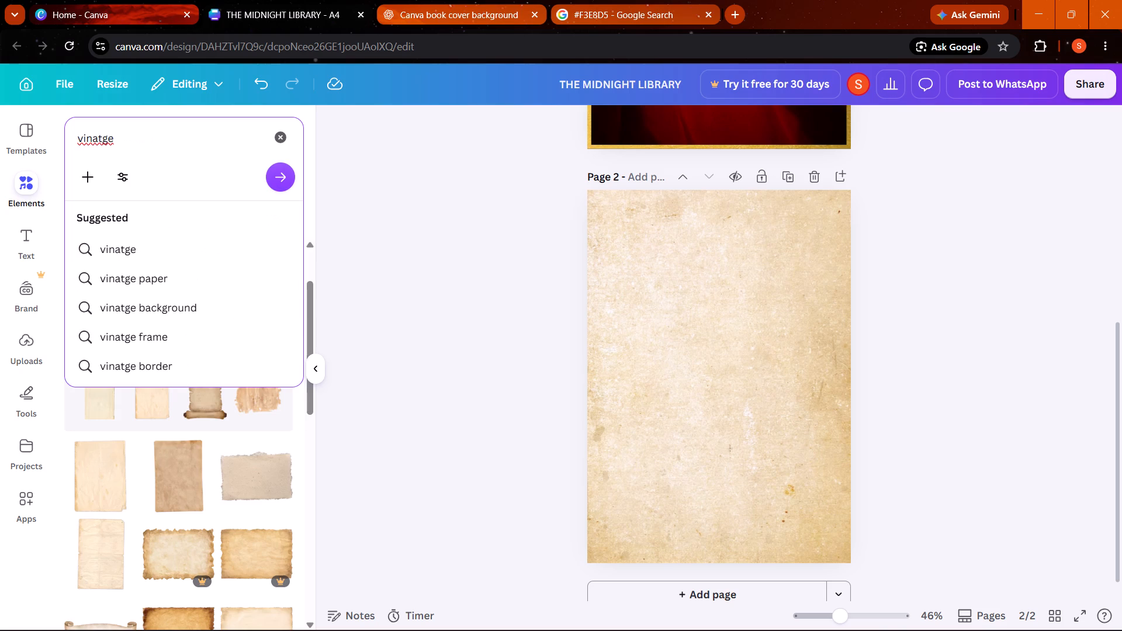
type("re")
key("BackSpace")
key("BackSpace")
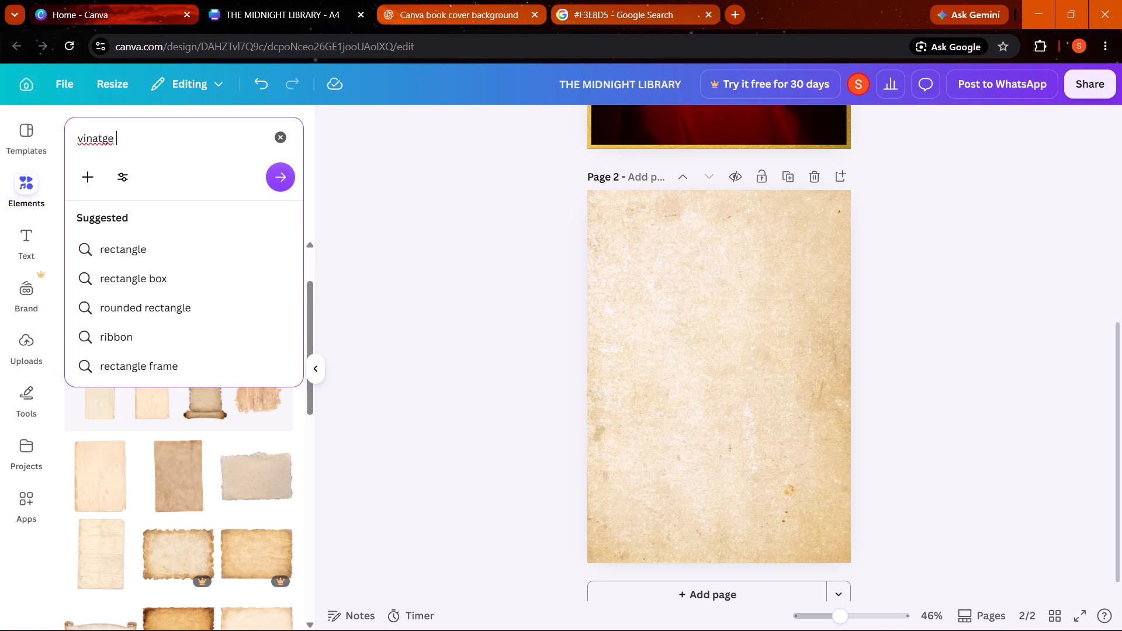
key("BackSpace")
key("BackSpace")
key("BackSpace")
key("BackSpace")
key("BackSpace")
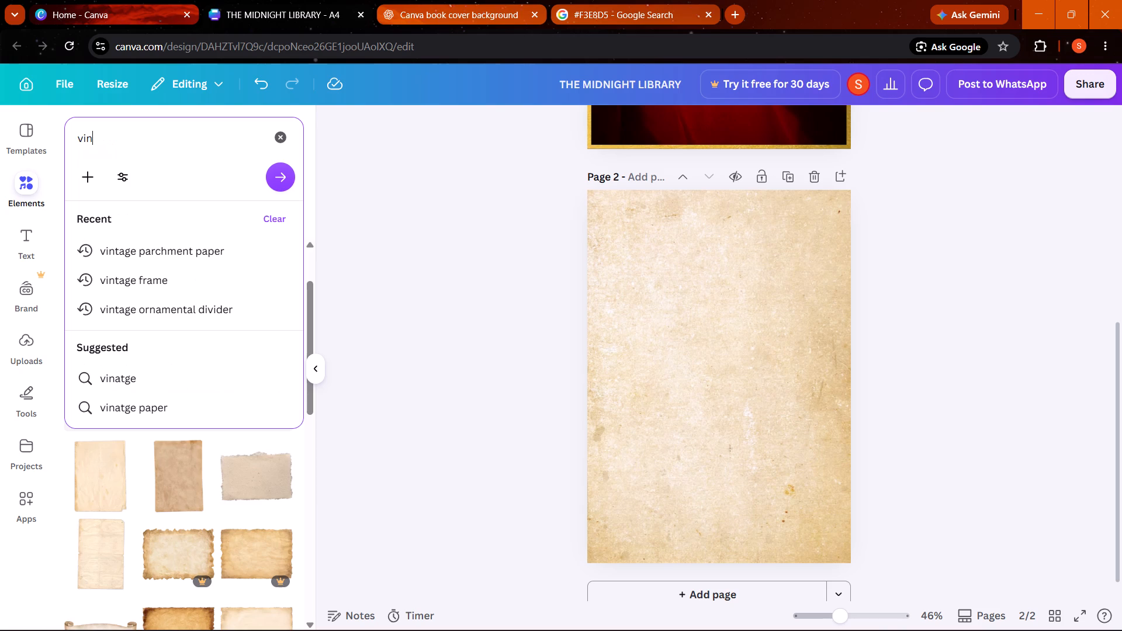
type("tage u")
key("BackSpace")
type("burg")
key("a")
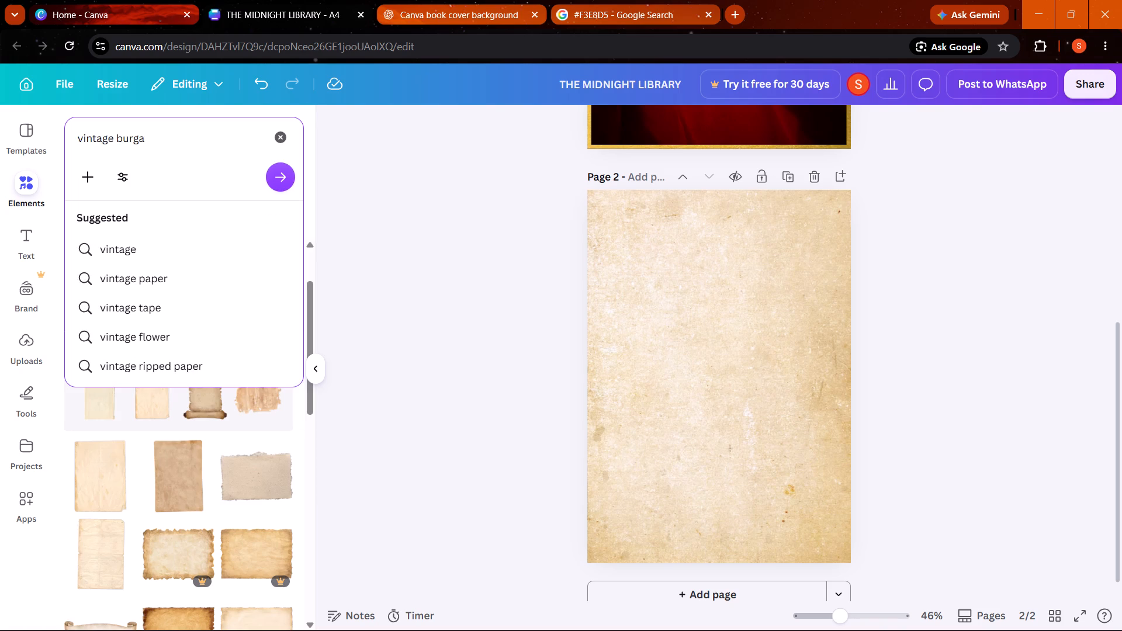
type("ndy")
key("space")
left_click(146, 140)
key("BackSpace")
key("u")
left_click(172, 144)
type("backgr")
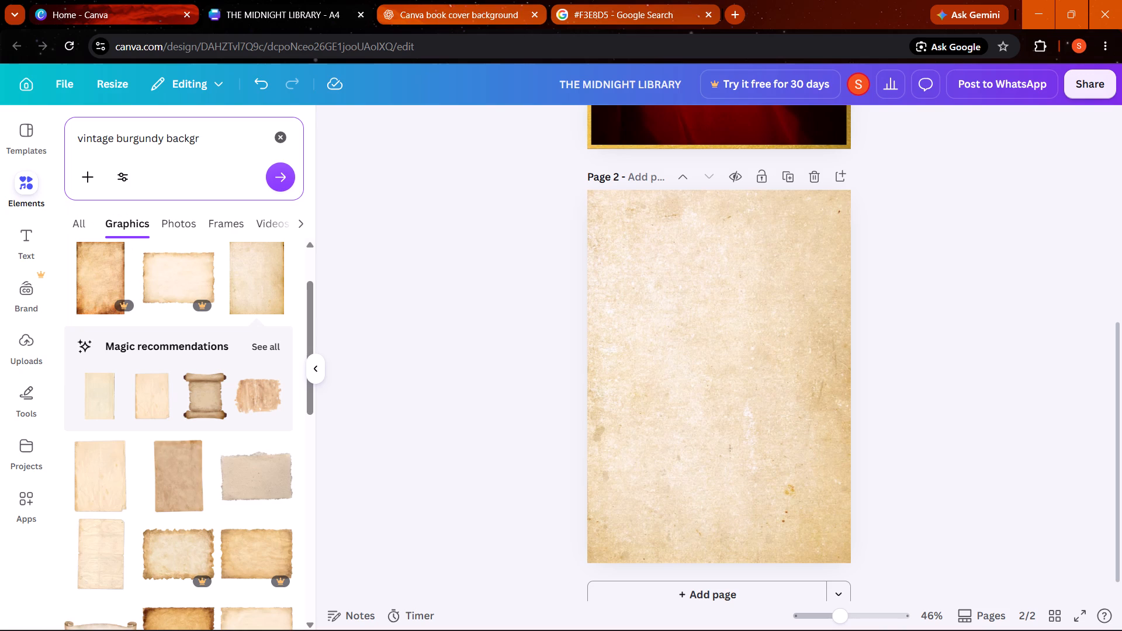
key("i")
key("BackSpace")
key("BackSpace")
key("BackSpace")
key("BackSpace")
key("BackSpace")
key("BackSpace")
type("order")
key("Return")
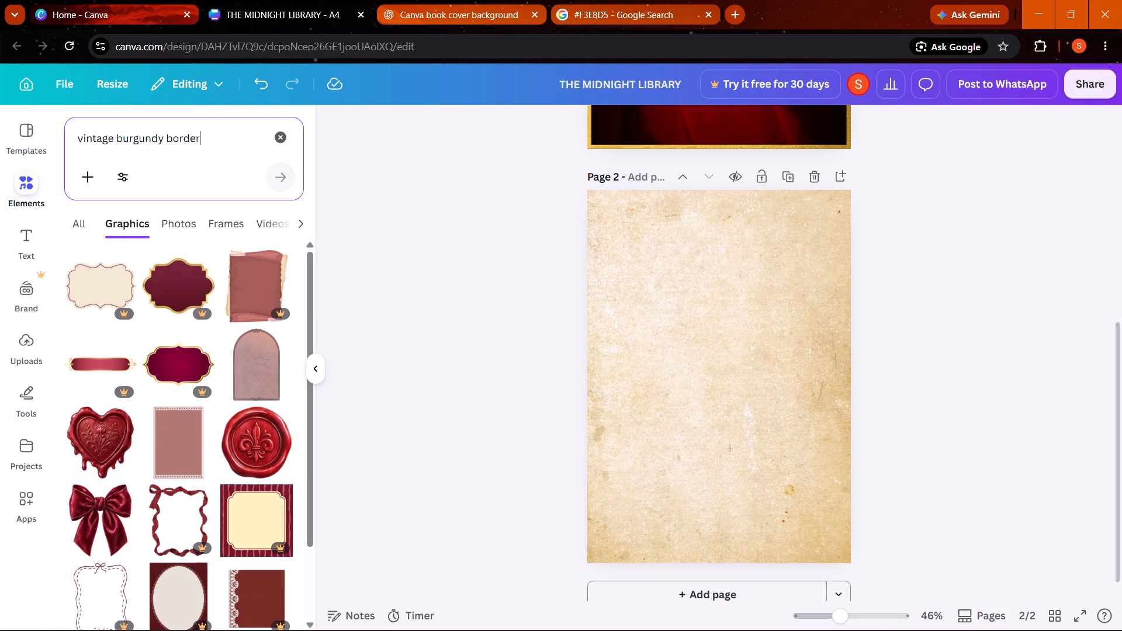
Browse the vintage burgundy border graphics for a border suited to the Reading Goals page.
scroll(254, 459, "down", 2)
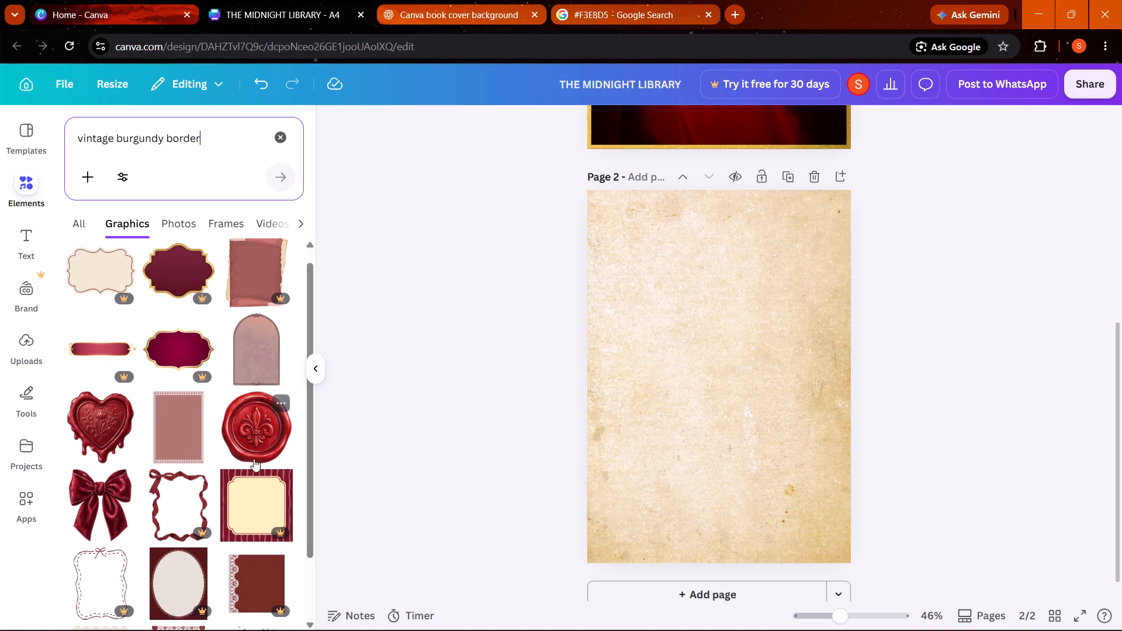
scroll(254, 459, "down", 6)
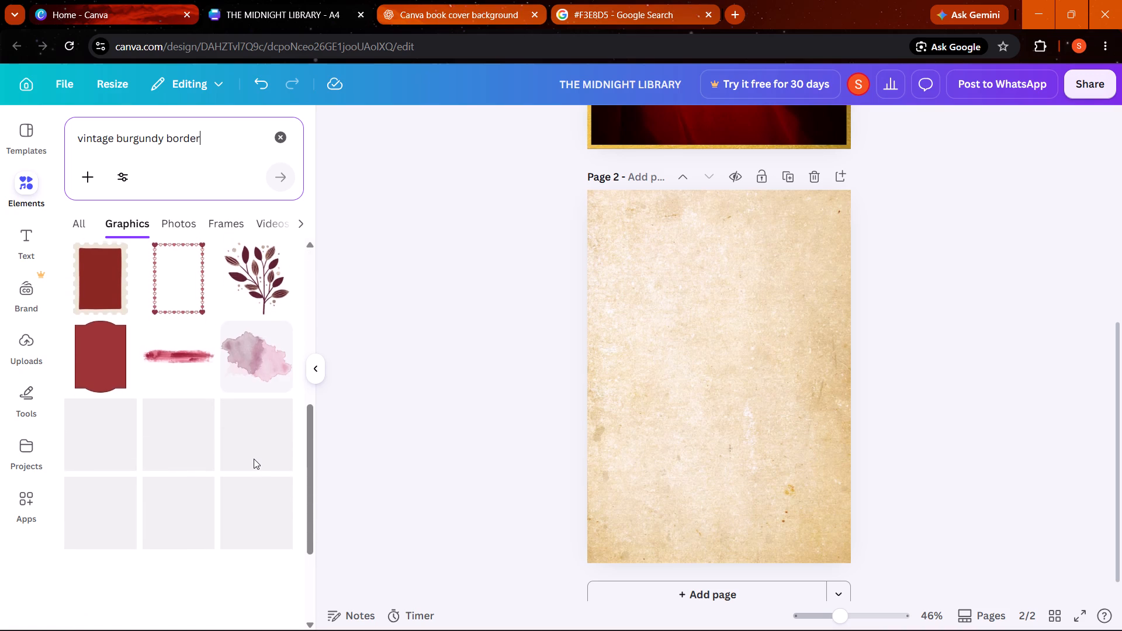
scroll(269, 444, "down", 3)
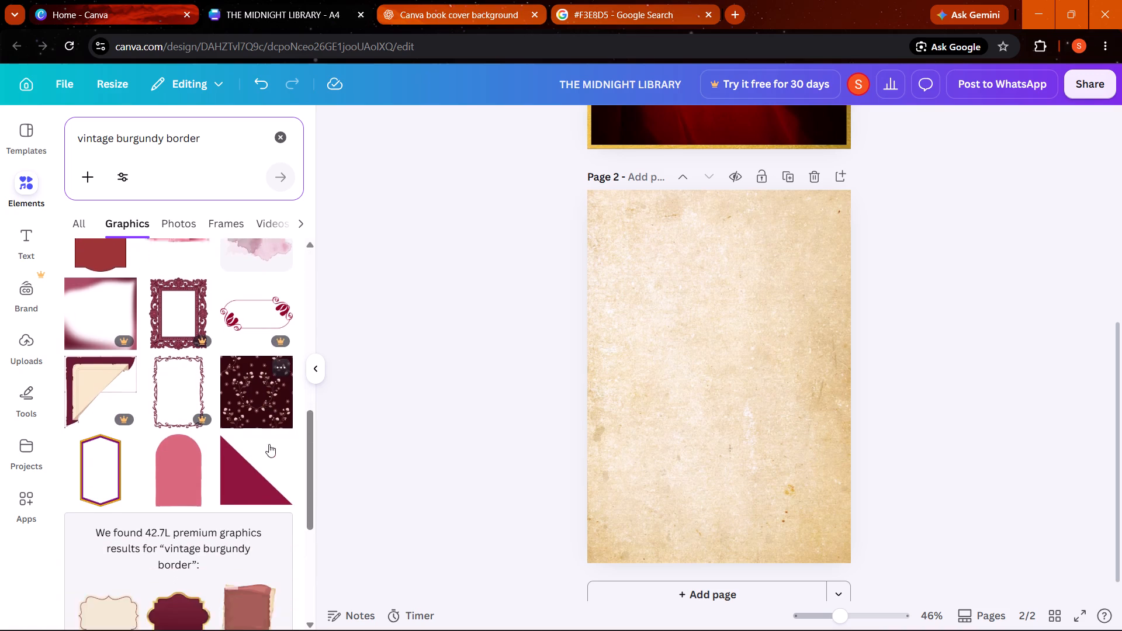
scroll(269, 444, "down", 7)
scroll(269, 444, "up", 2)
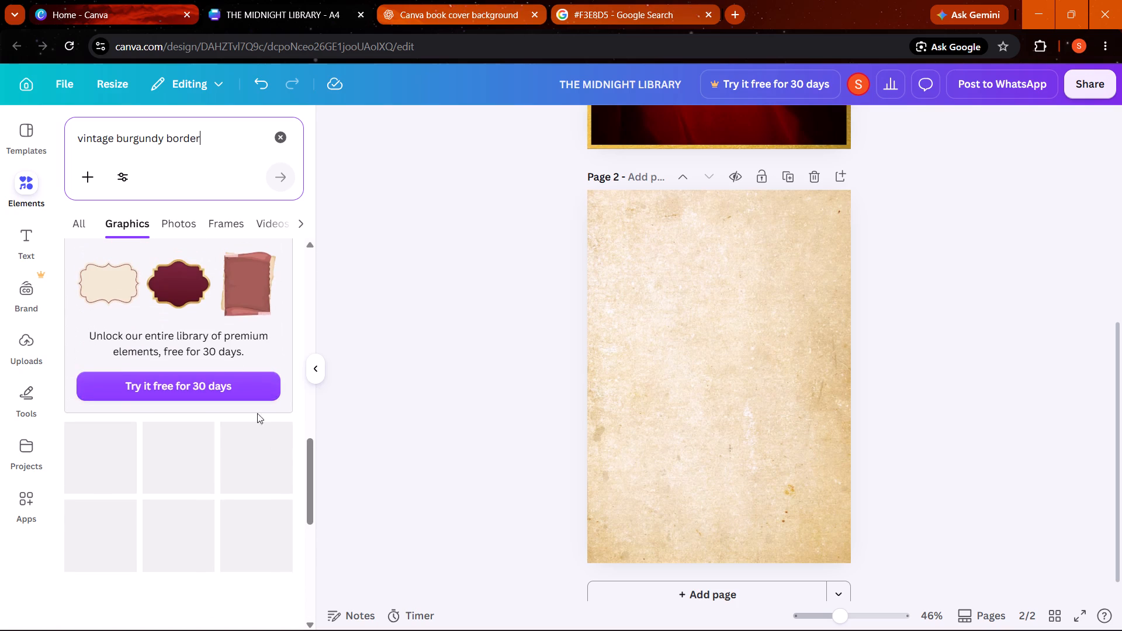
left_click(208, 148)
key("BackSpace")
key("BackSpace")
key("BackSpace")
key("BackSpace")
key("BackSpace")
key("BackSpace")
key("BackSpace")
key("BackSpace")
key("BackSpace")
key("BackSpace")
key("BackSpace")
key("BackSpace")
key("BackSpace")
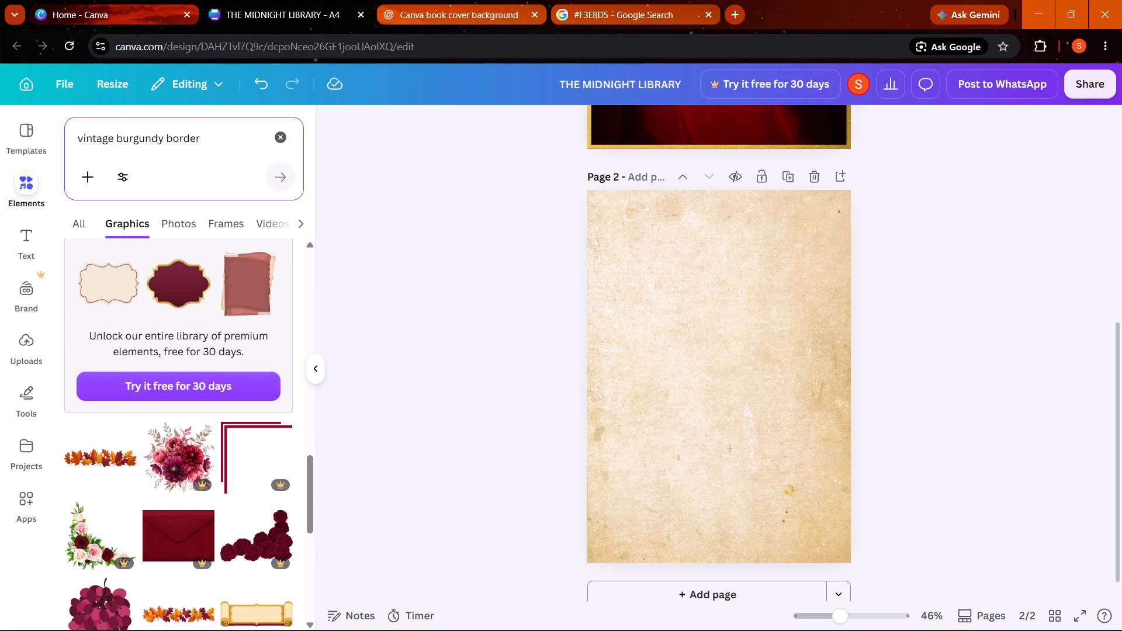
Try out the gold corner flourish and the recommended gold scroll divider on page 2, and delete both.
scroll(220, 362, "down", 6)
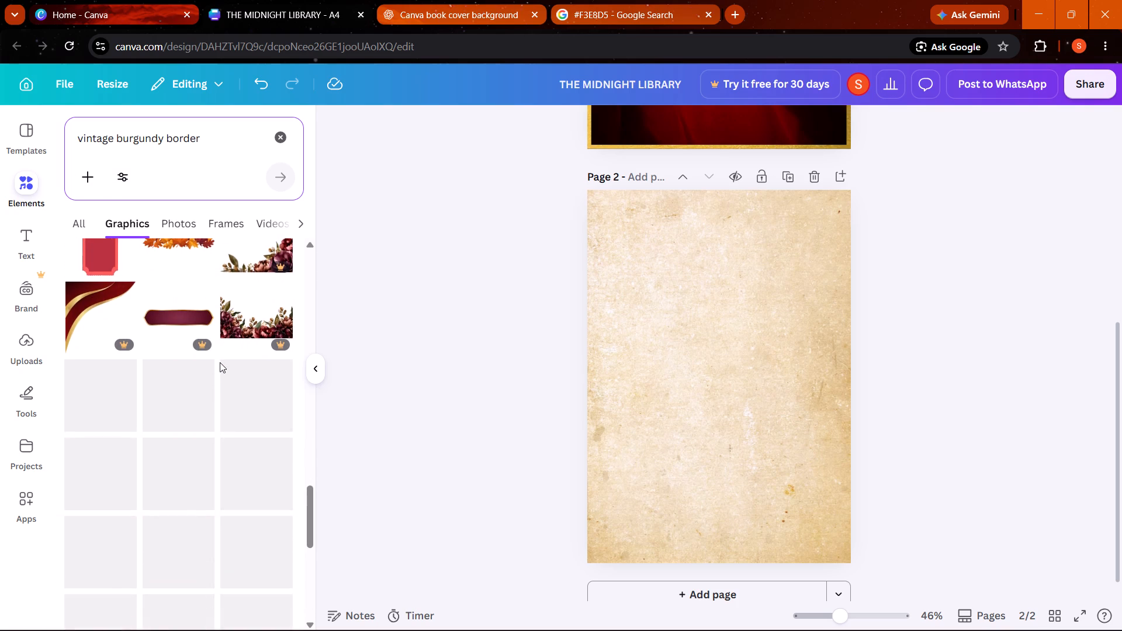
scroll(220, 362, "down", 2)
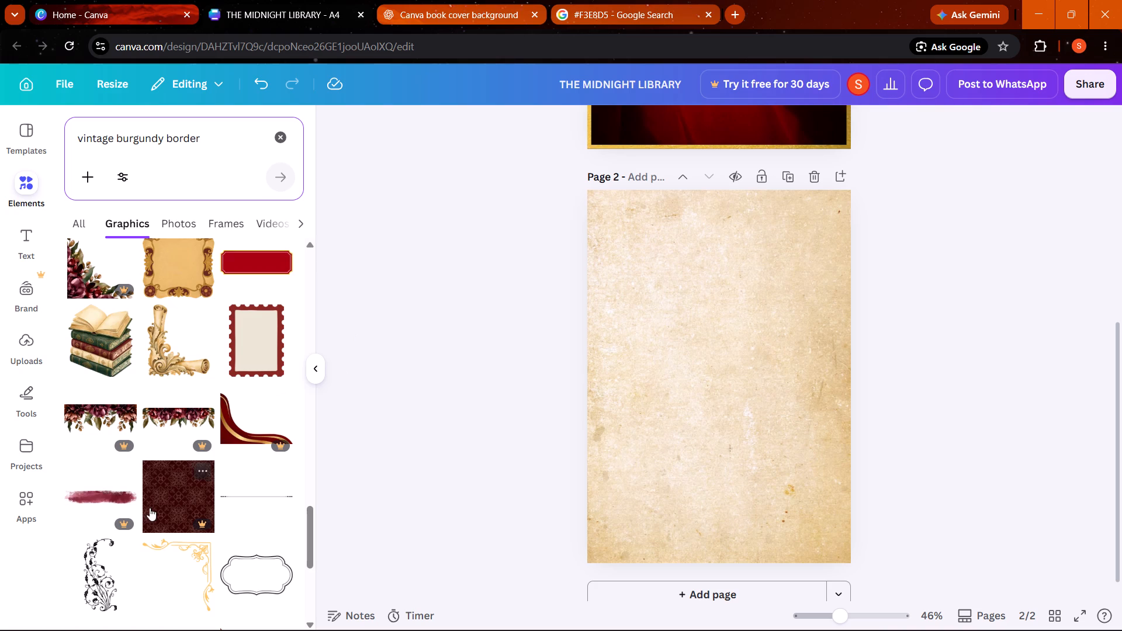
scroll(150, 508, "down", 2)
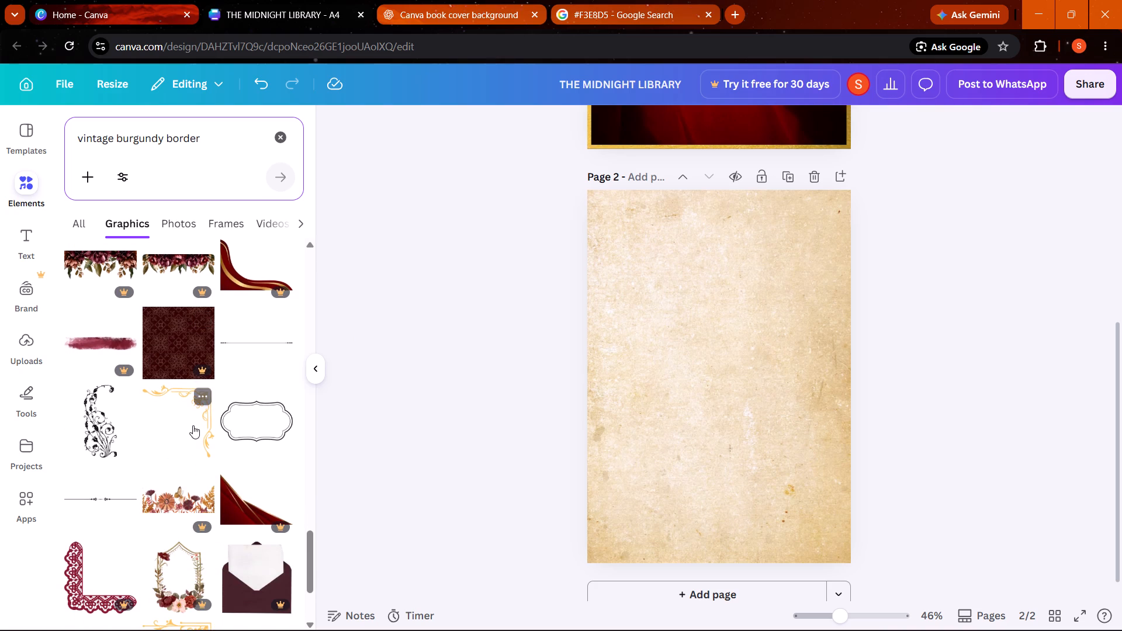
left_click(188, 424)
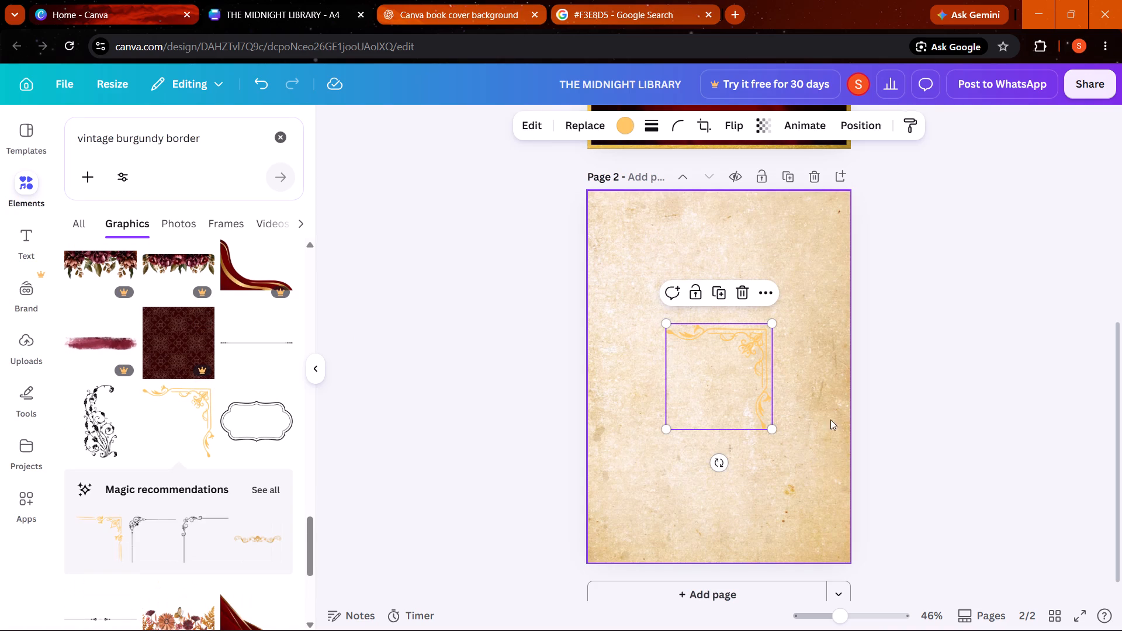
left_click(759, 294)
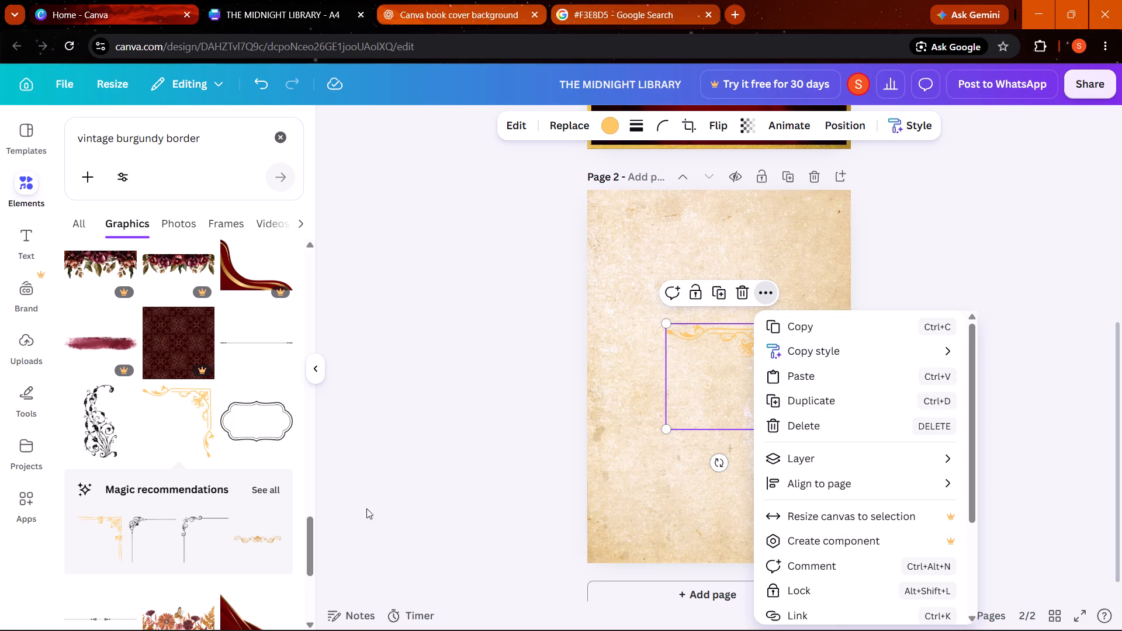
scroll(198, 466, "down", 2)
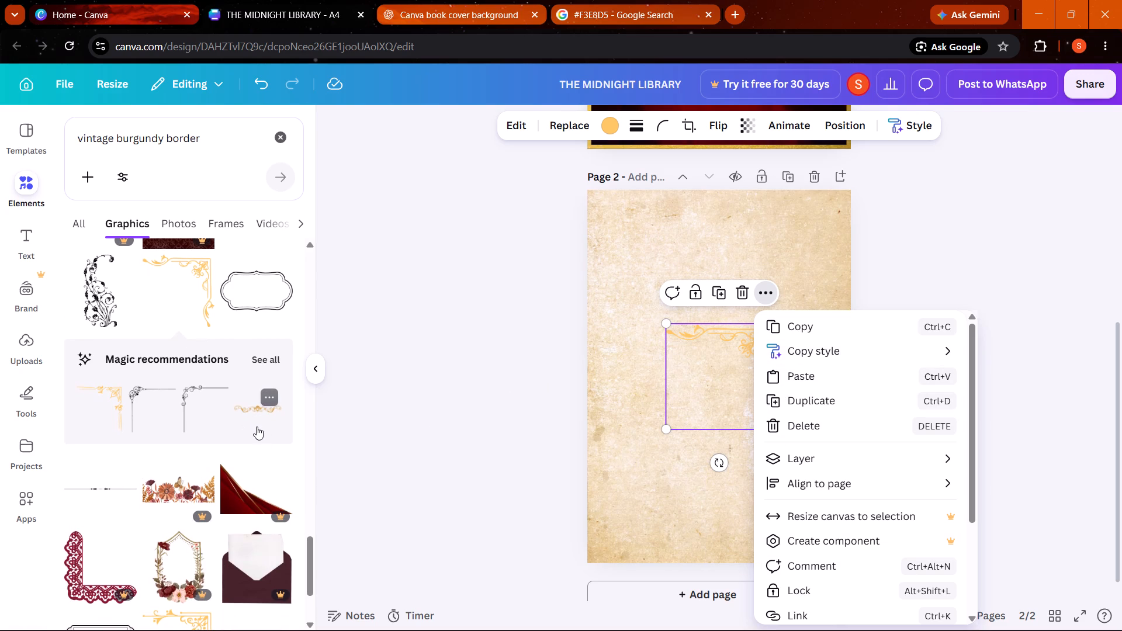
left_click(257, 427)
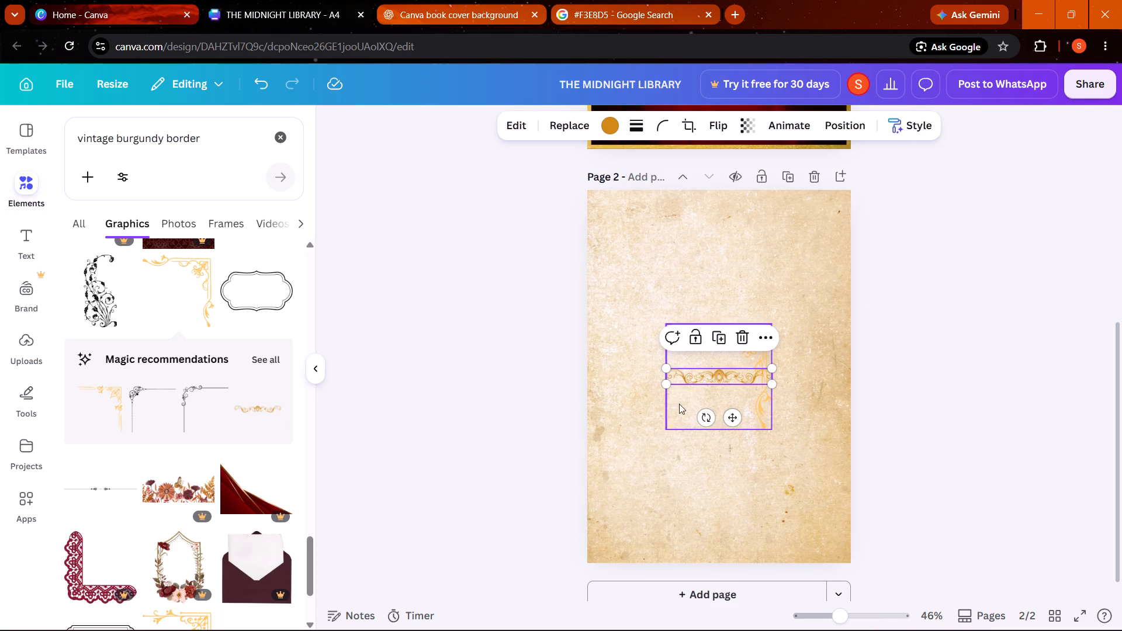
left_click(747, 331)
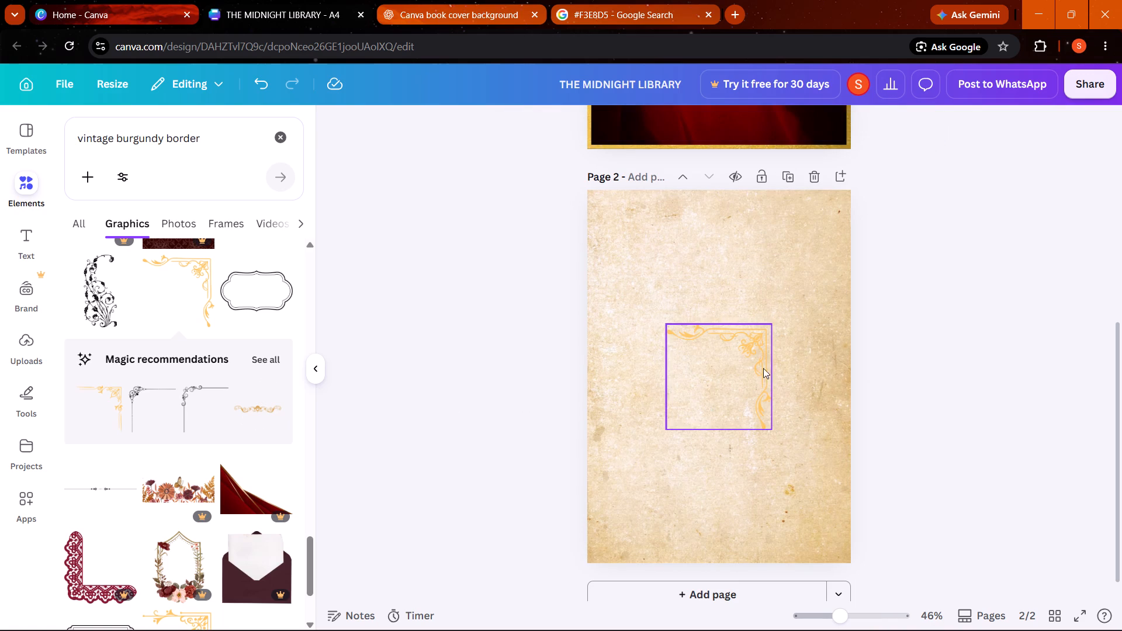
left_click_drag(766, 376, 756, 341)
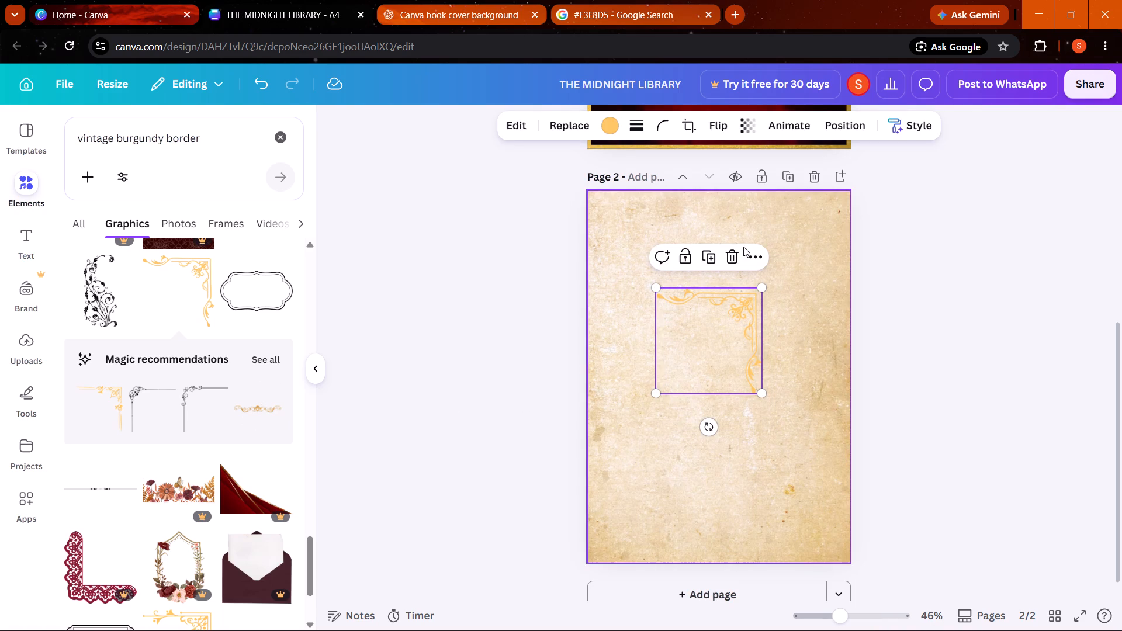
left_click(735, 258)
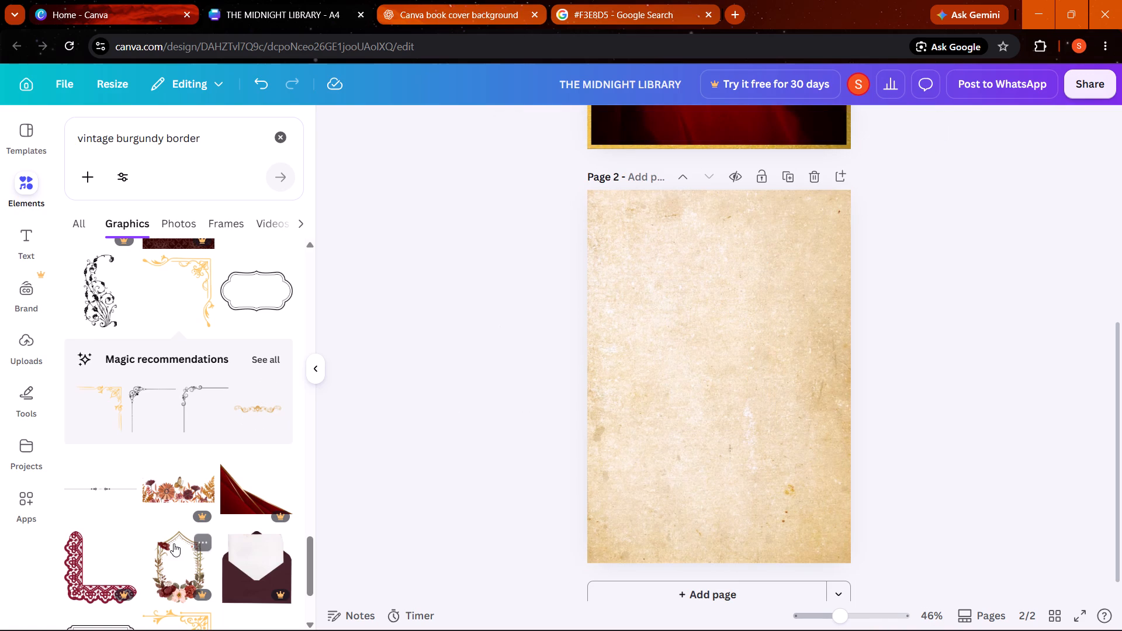
Browse further through the vintage burgundy border graphics for a frame or corner suited to the Reading Goals page.
scroll(174, 543, "down", 4)
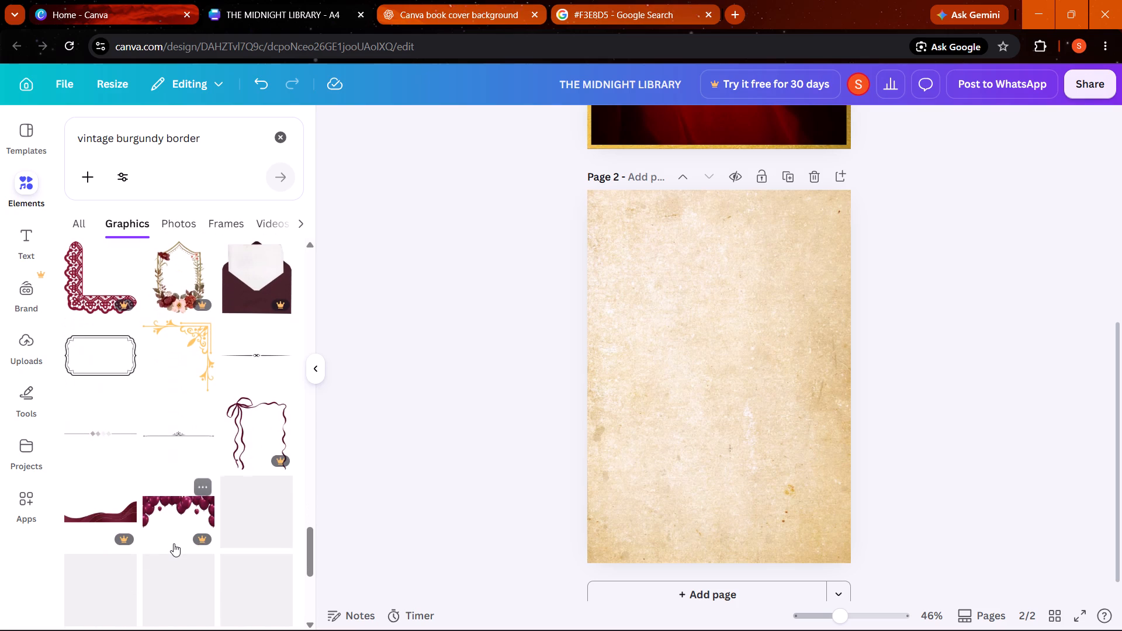
scroll(247, 481, "down", 2)
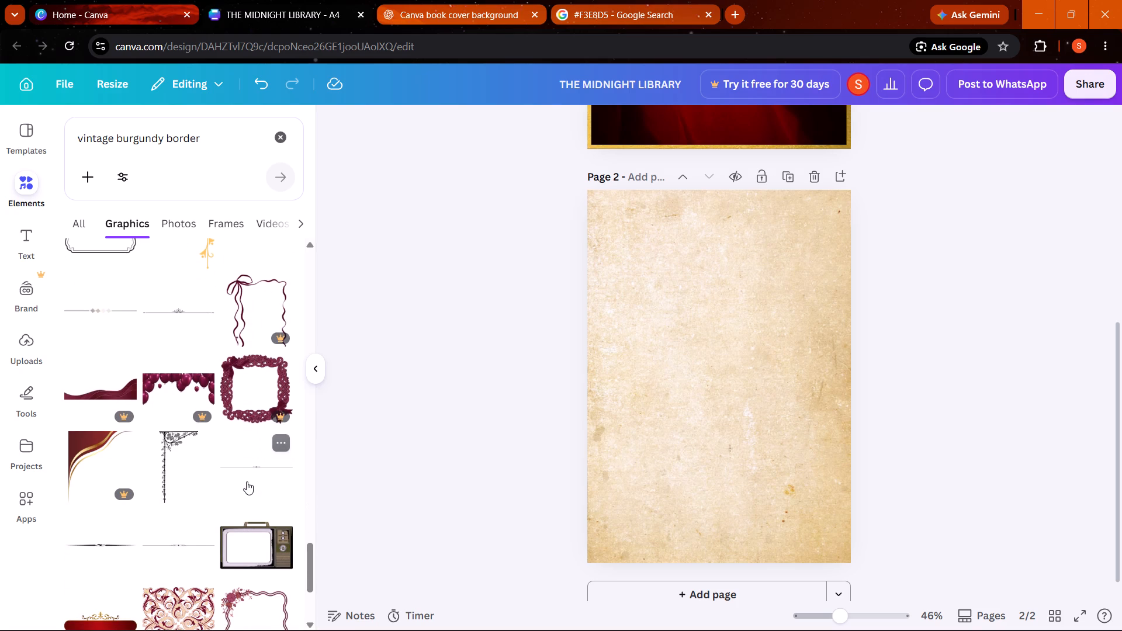
scroll(247, 481, "down", 1)
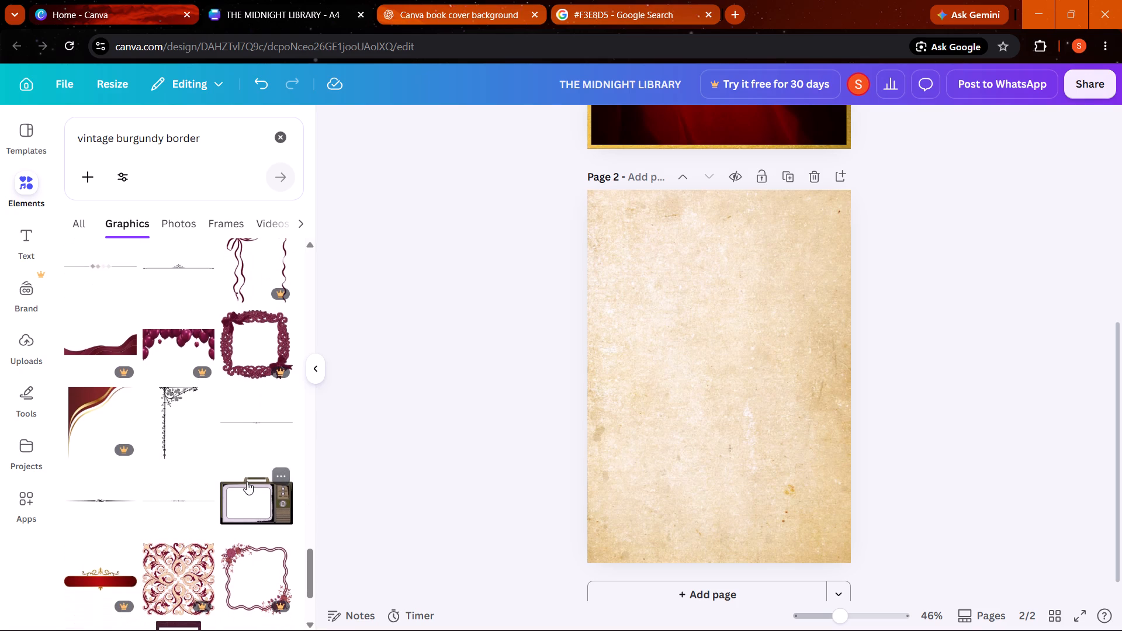
scroll(247, 478, "down", 2)
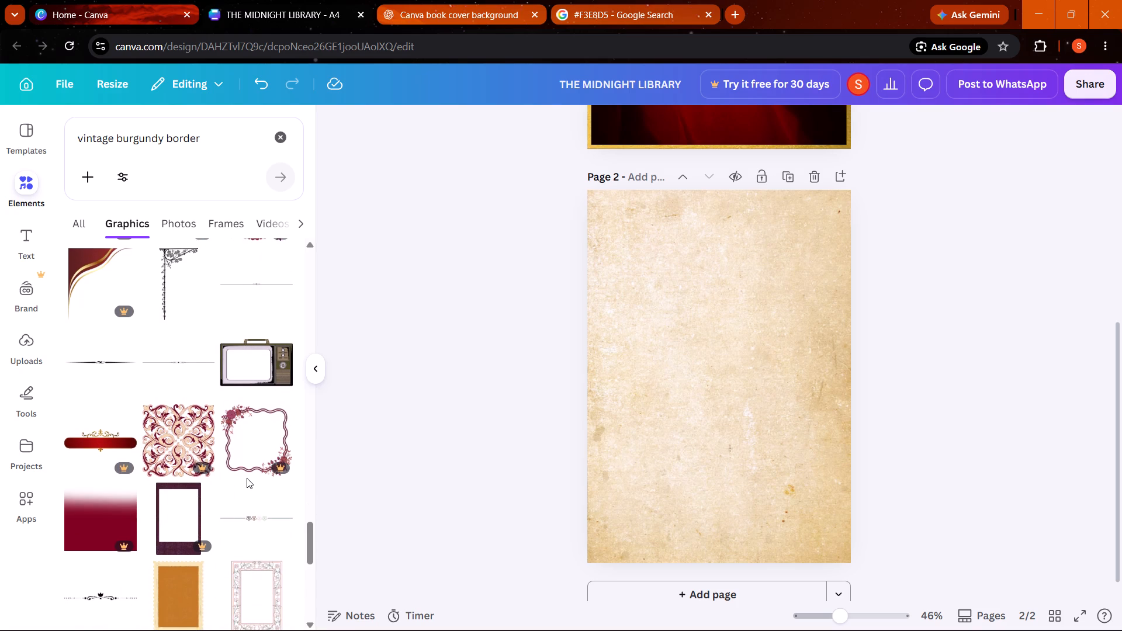
scroll(247, 478, "down", 4)
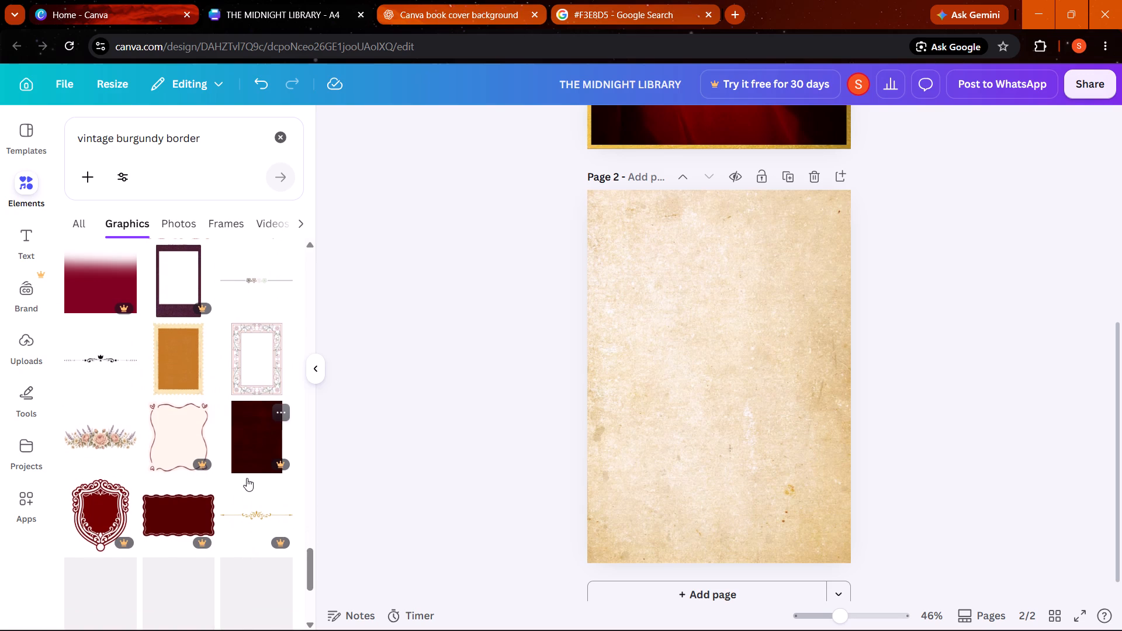
scroll(243, 568, "down", 3)
Add copies of the burgundy lace corner graphic to page 2 over the parchment background.
triple_click(243, 568)
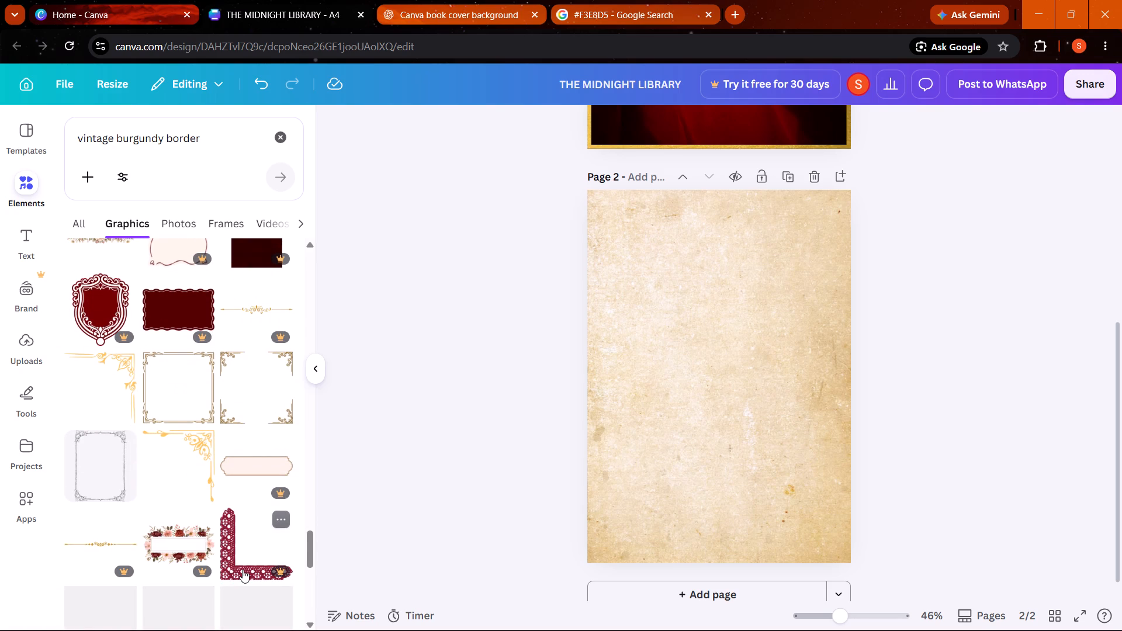
double_click(243, 570)
Examine more of the vintage burgundy border results for other frames, corners and dividers that match the page.
scroll(243, 570, "down", 1)
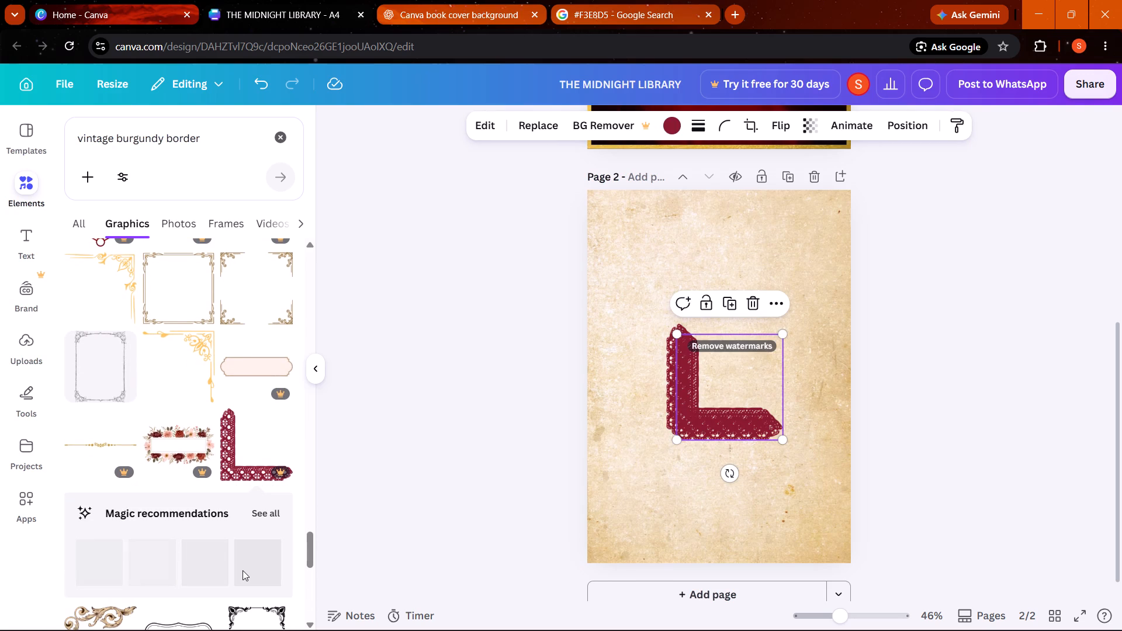
scroll(243, 570, "down", 2)
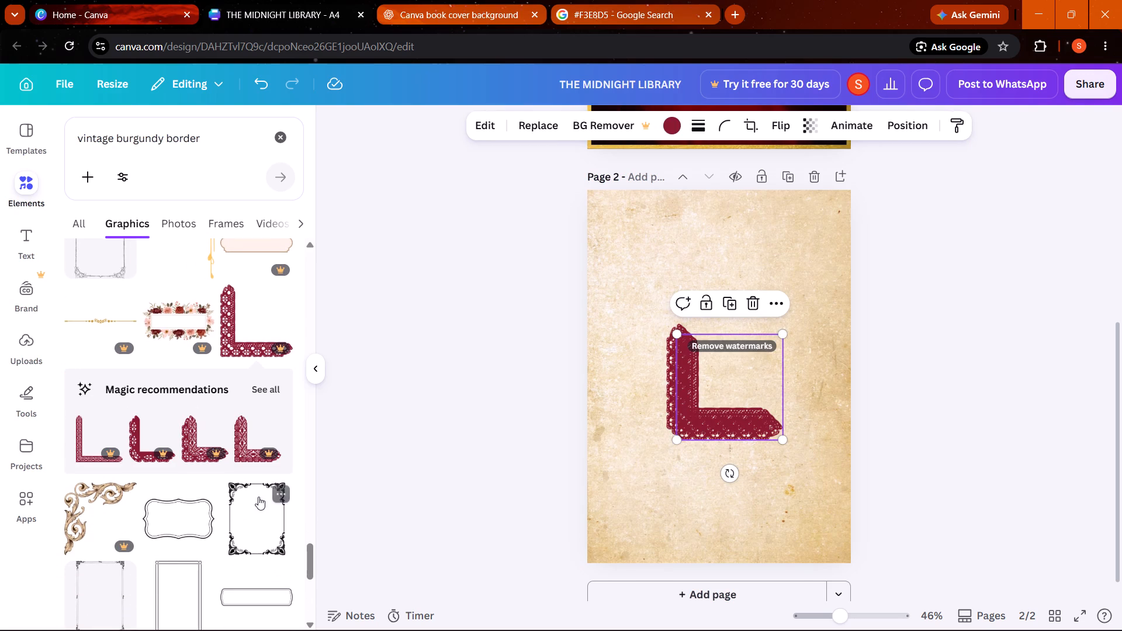
scroll(199, 521, "down", 2)
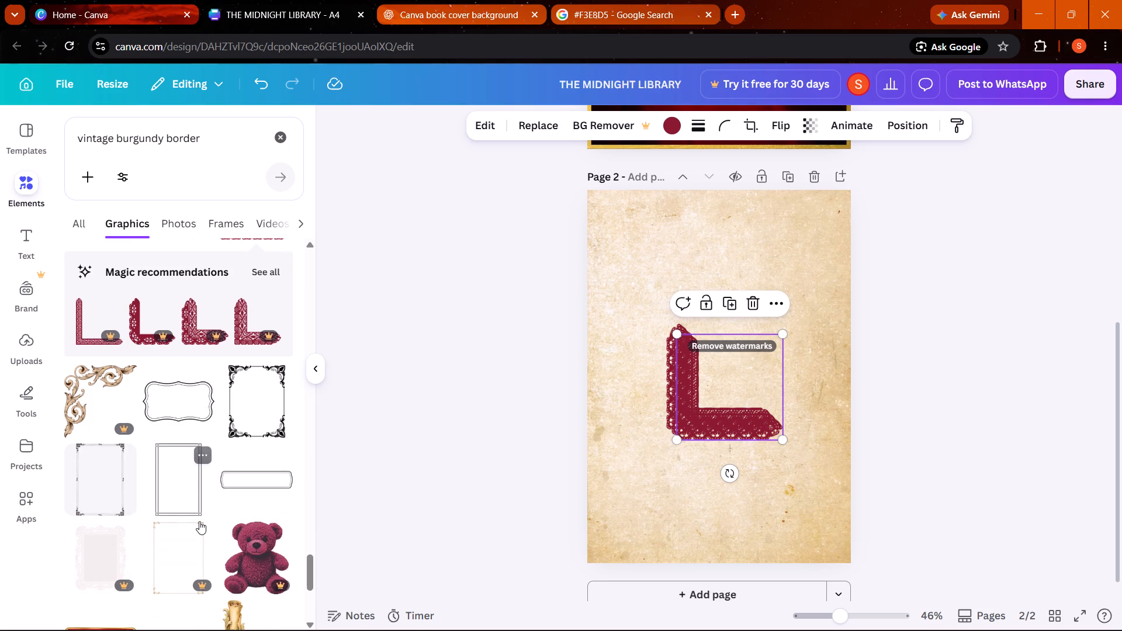
scroll(199, 521, "down", 5)
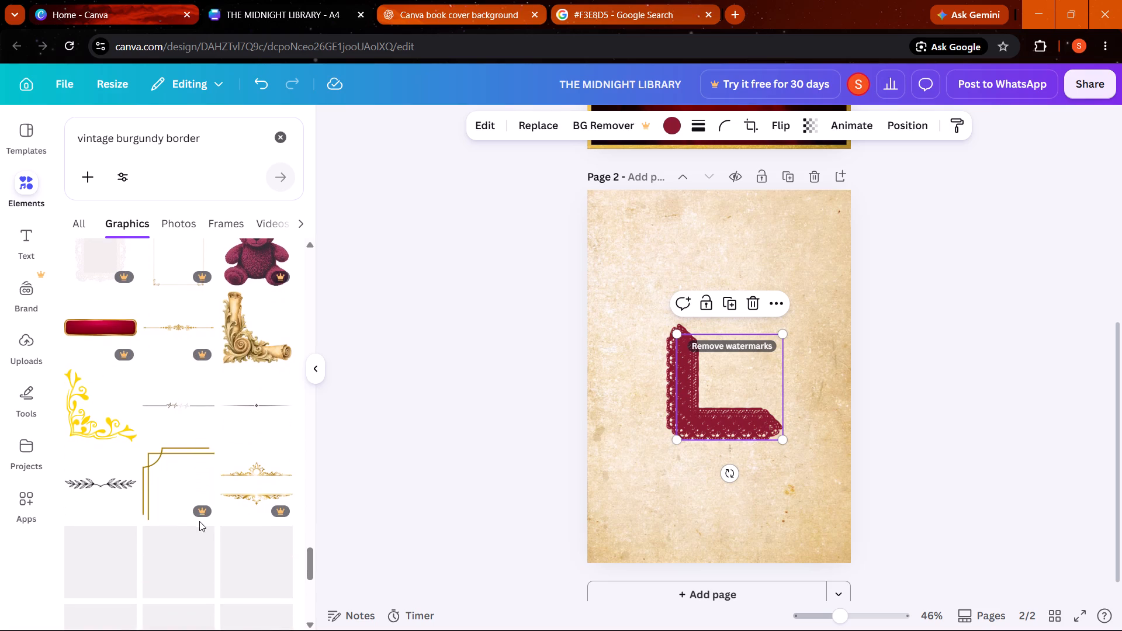
scroll(219, 482, "down", 1)
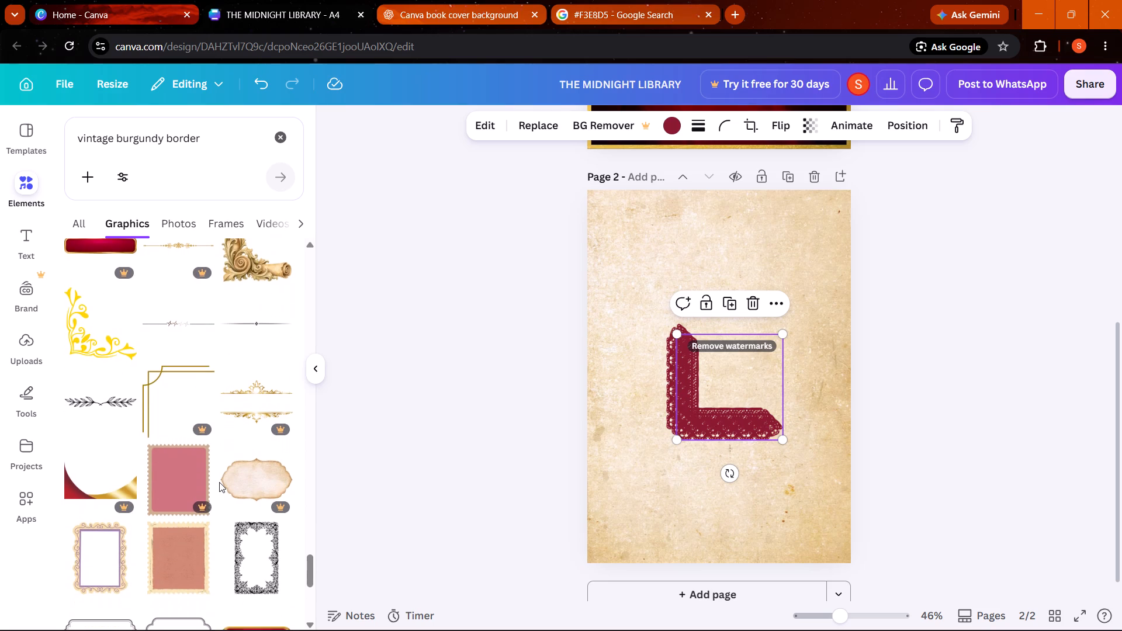
scroll(219, 482, "down", 3)
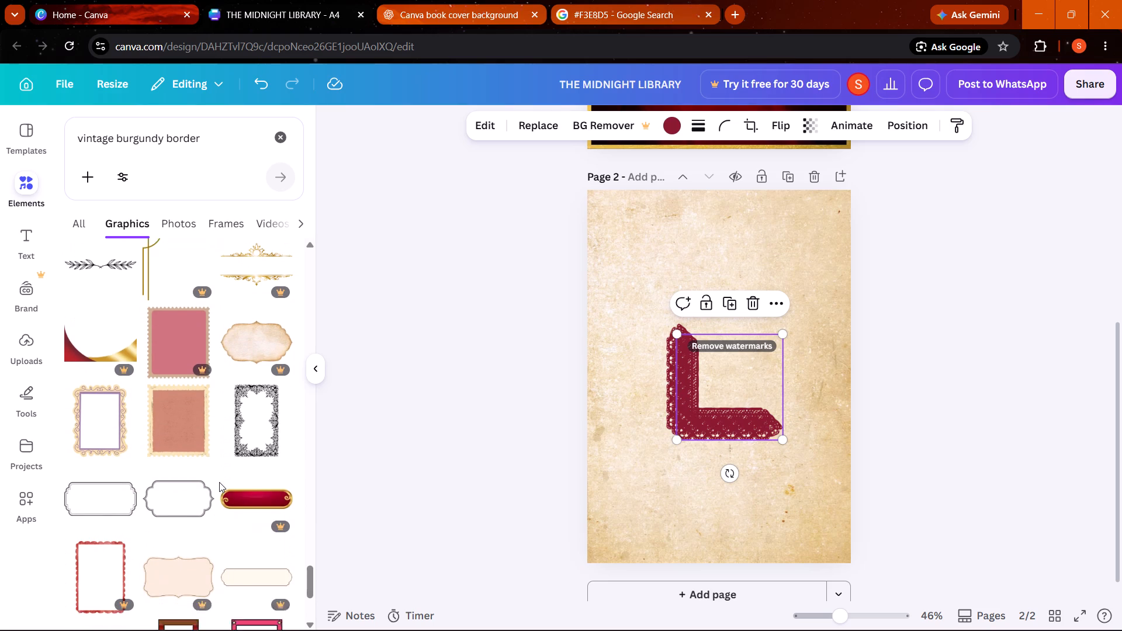
scroll(219, 482, "down", 5)
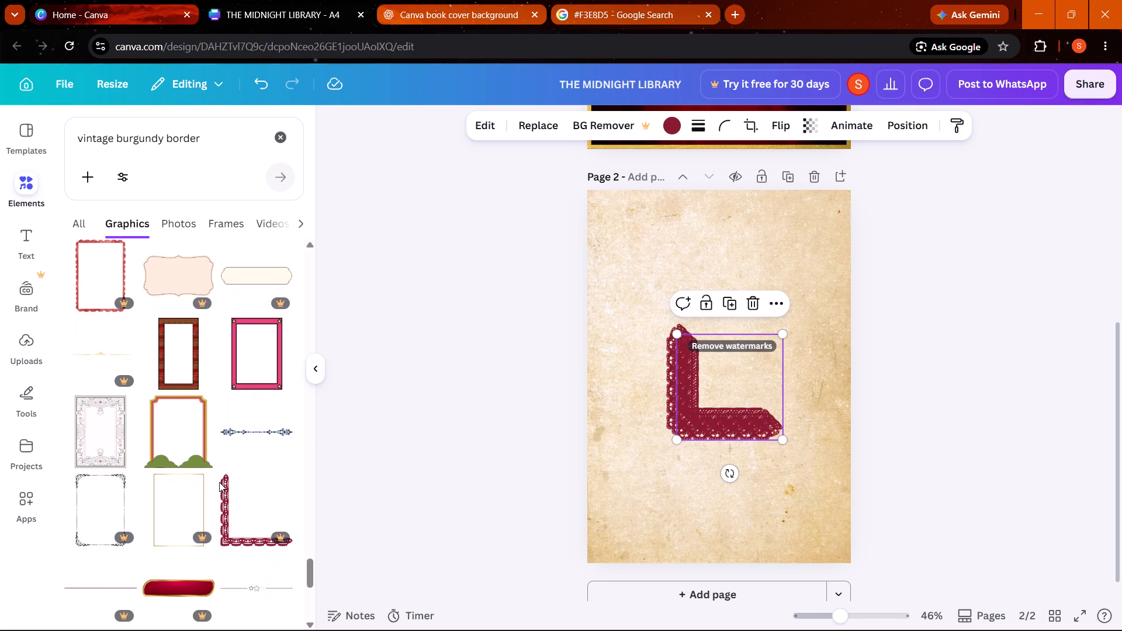
scroll(219, 482, "down", 4)
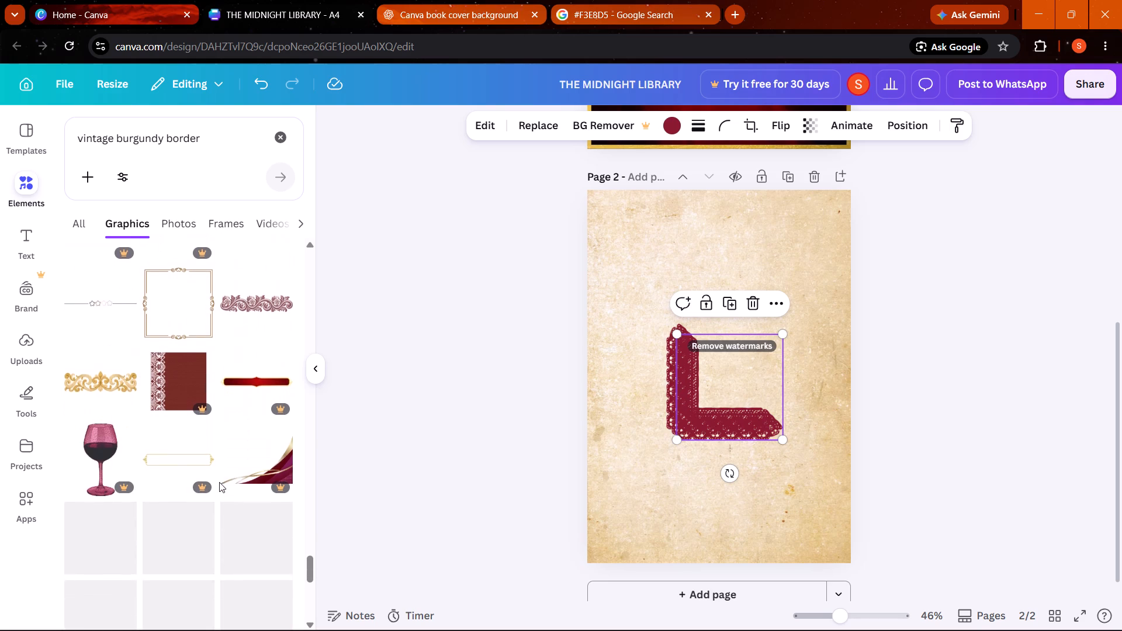
scroll(219, 482, "down", 5)
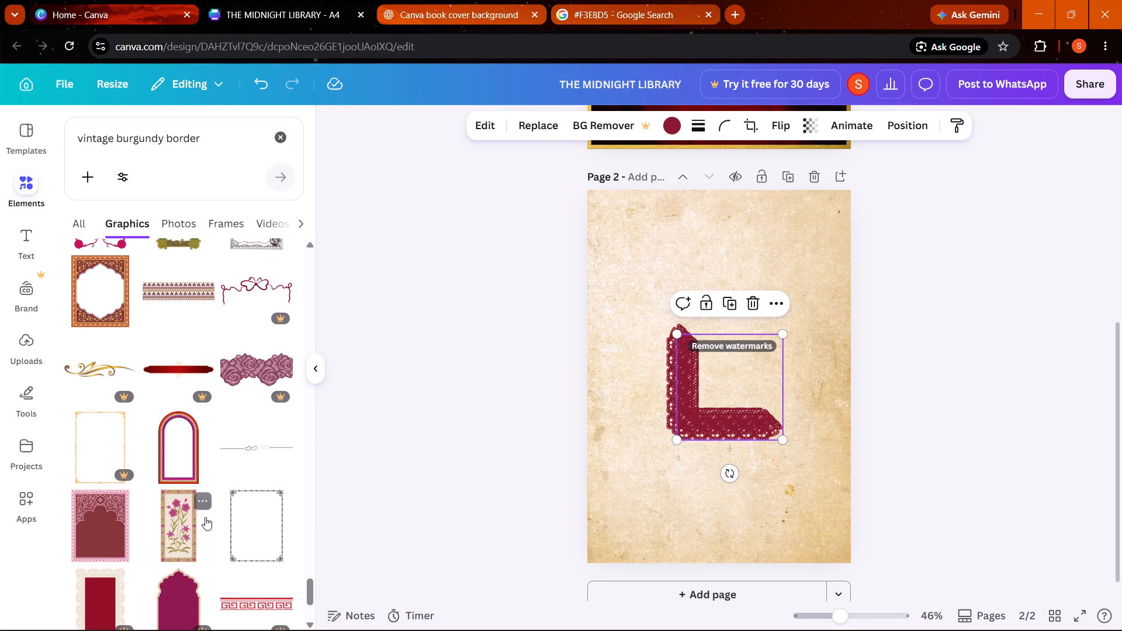
scroll(205, 517, "down", 1)
scroll(205, 517, "right", 1)
scroll(206, 517, "down", 5)
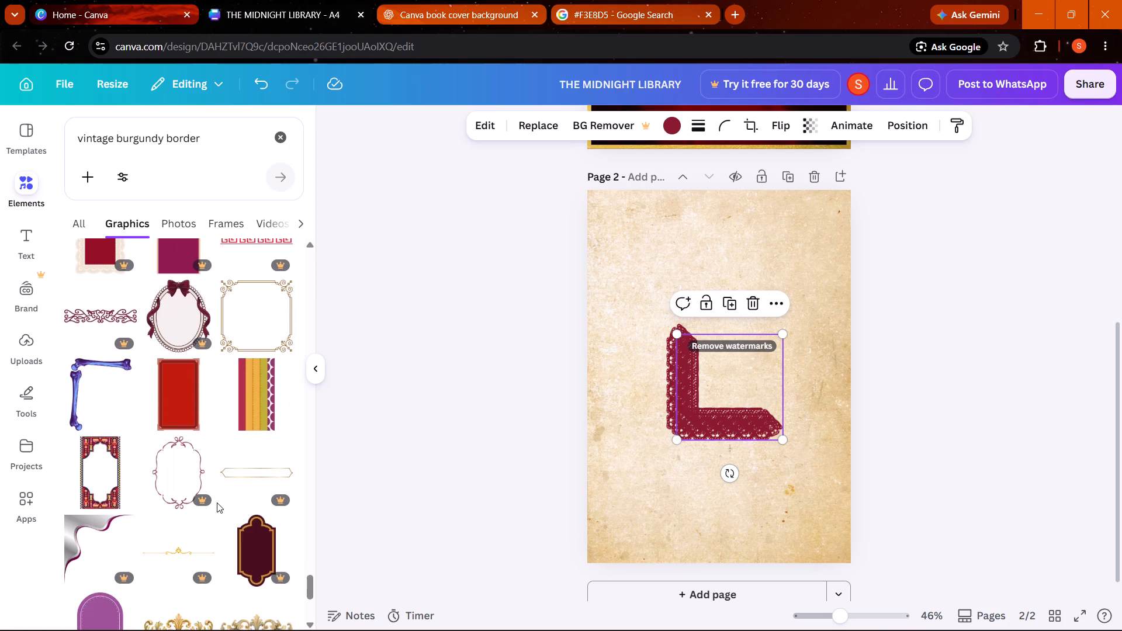
scroll(214, 540, "down", 3)
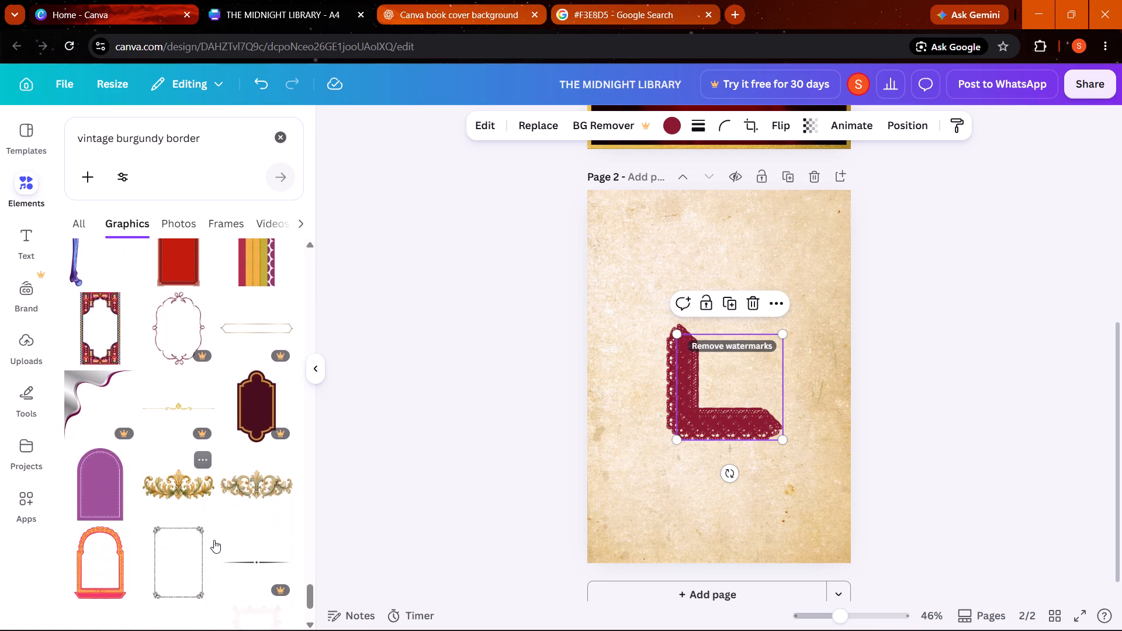
scroll(214, 540, "down", 1)
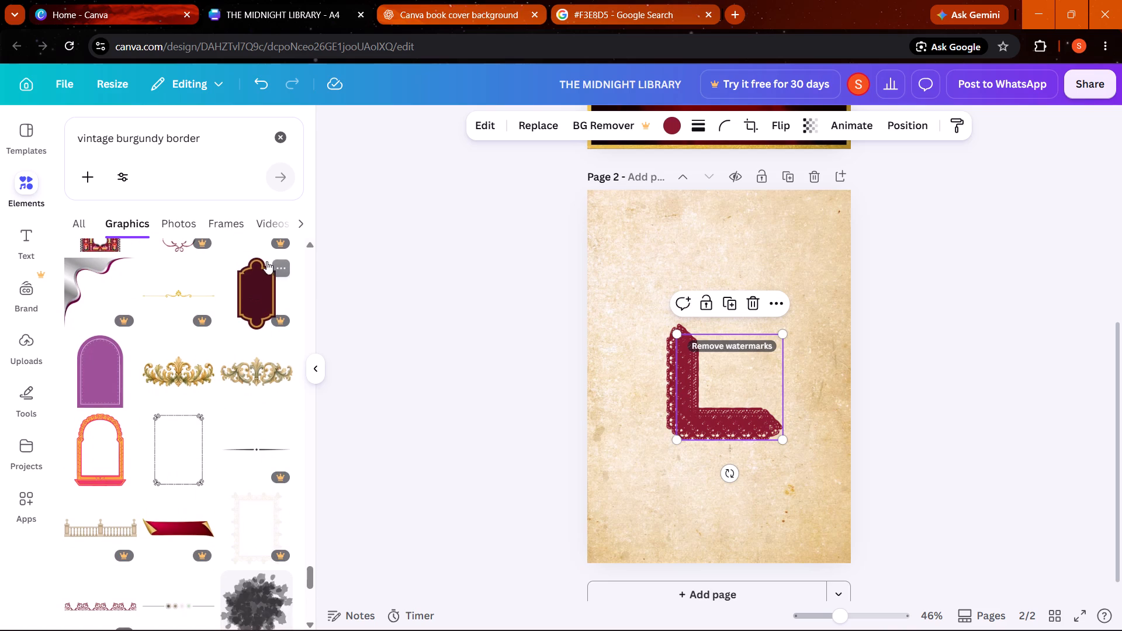
scroll(186, 390, "down", 5)
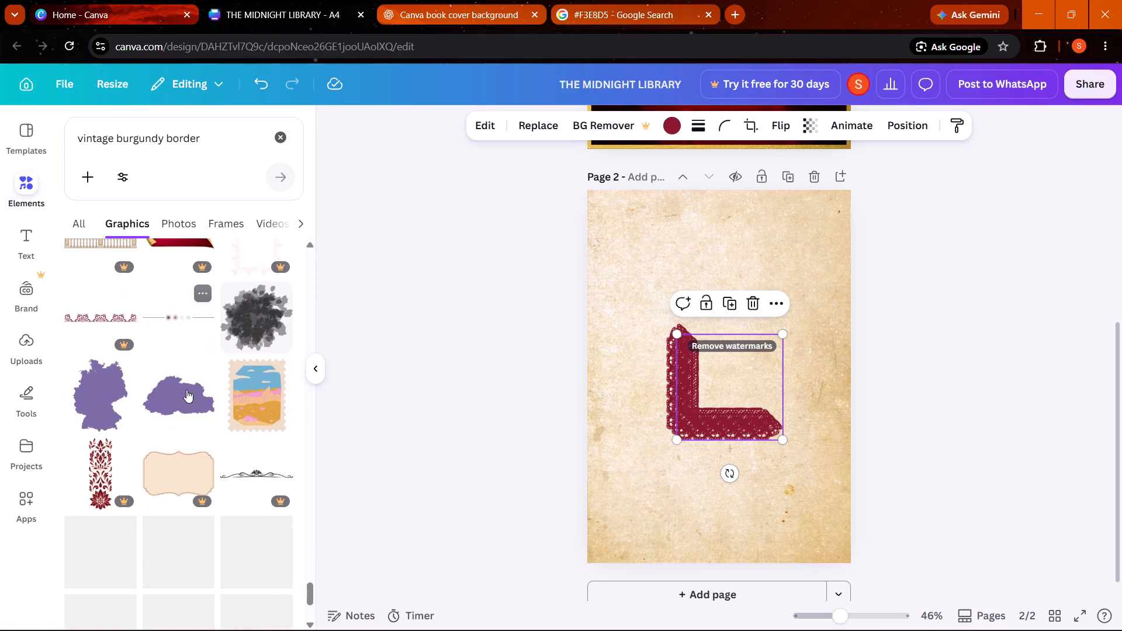
scroll(186, 390, "down", 4)
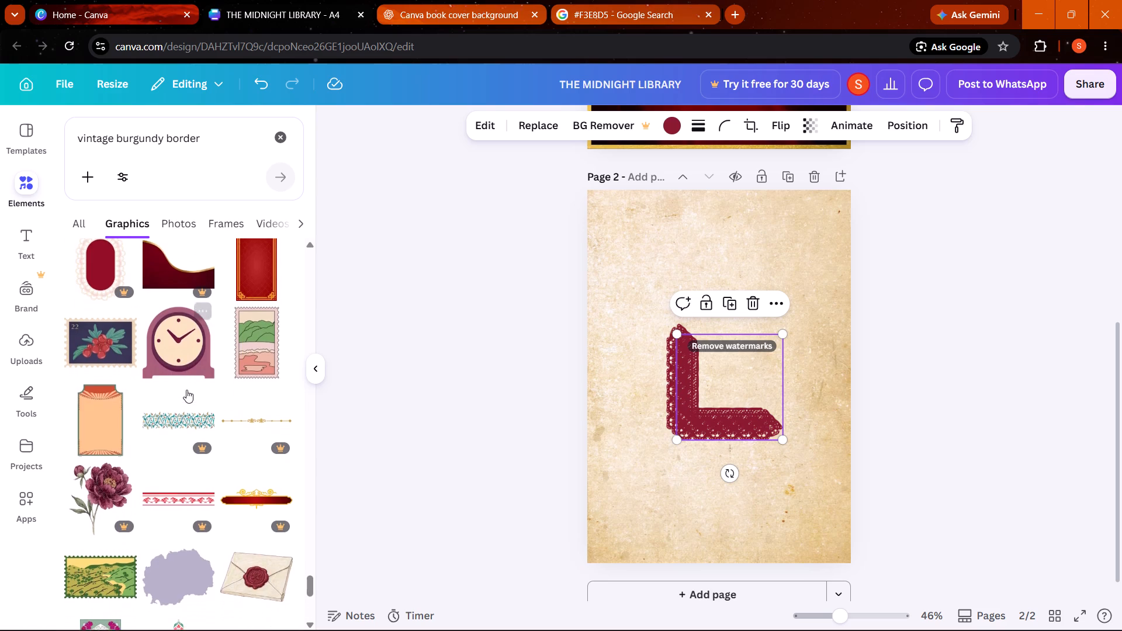
scroll(186, 390, "down", 1)
scroll(186, 390, "up", 5)
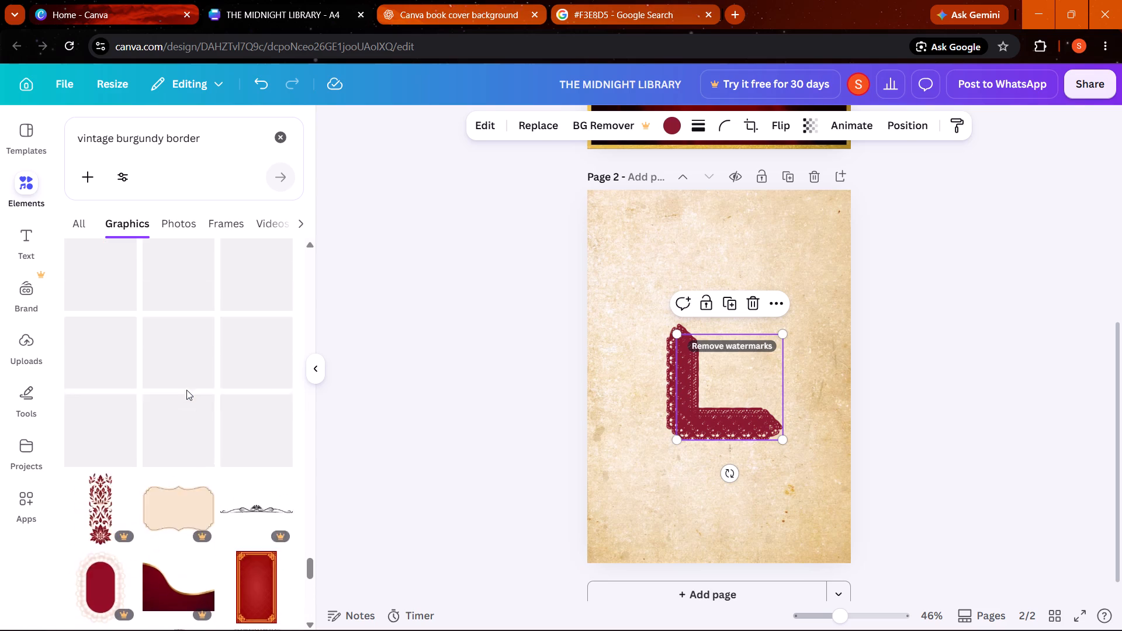
scroll(186, 390, "up", 11)
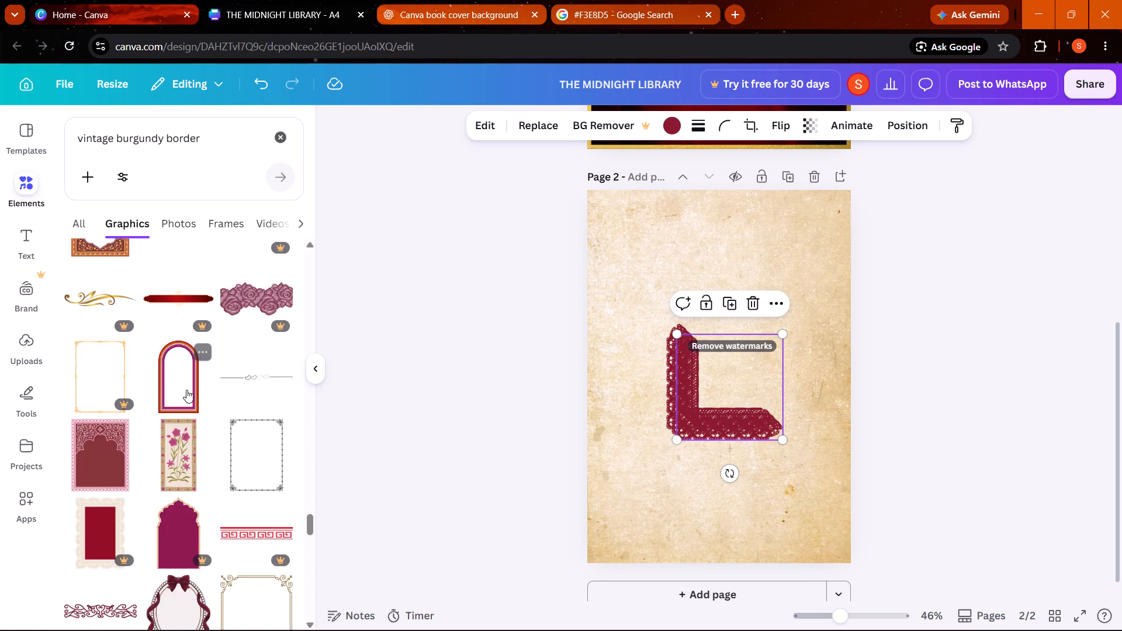
scroll(186, 390, "up", 3)
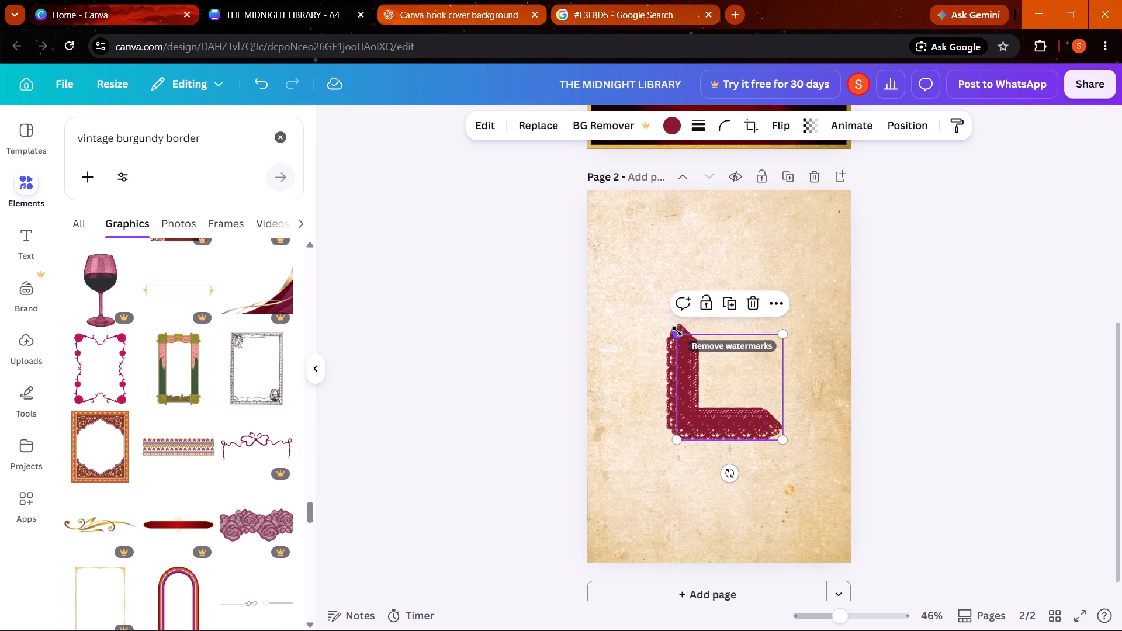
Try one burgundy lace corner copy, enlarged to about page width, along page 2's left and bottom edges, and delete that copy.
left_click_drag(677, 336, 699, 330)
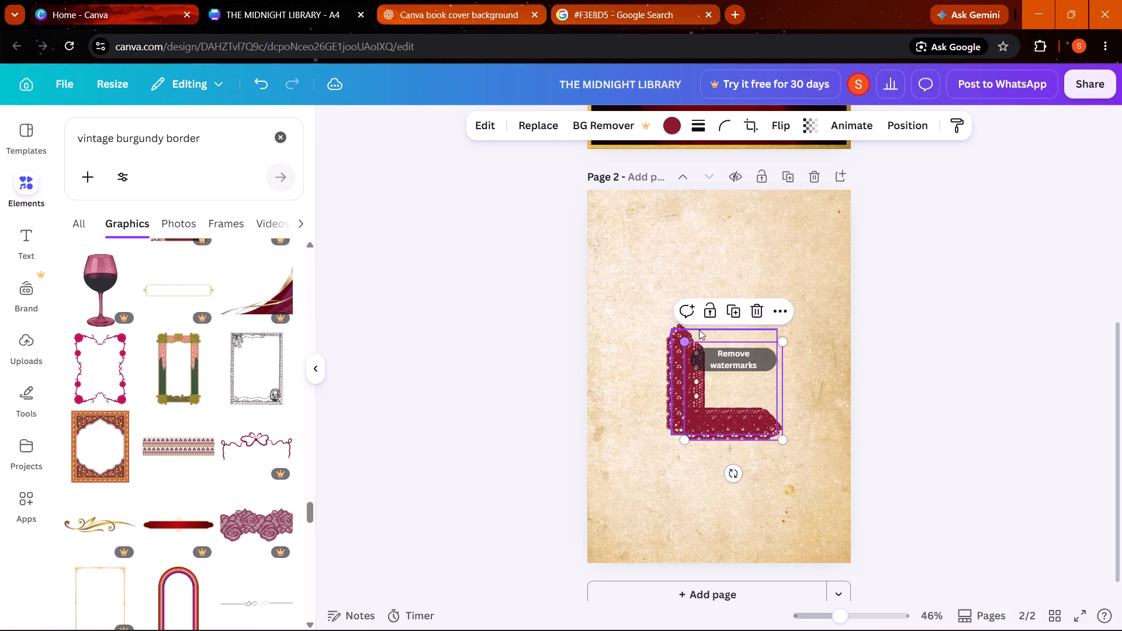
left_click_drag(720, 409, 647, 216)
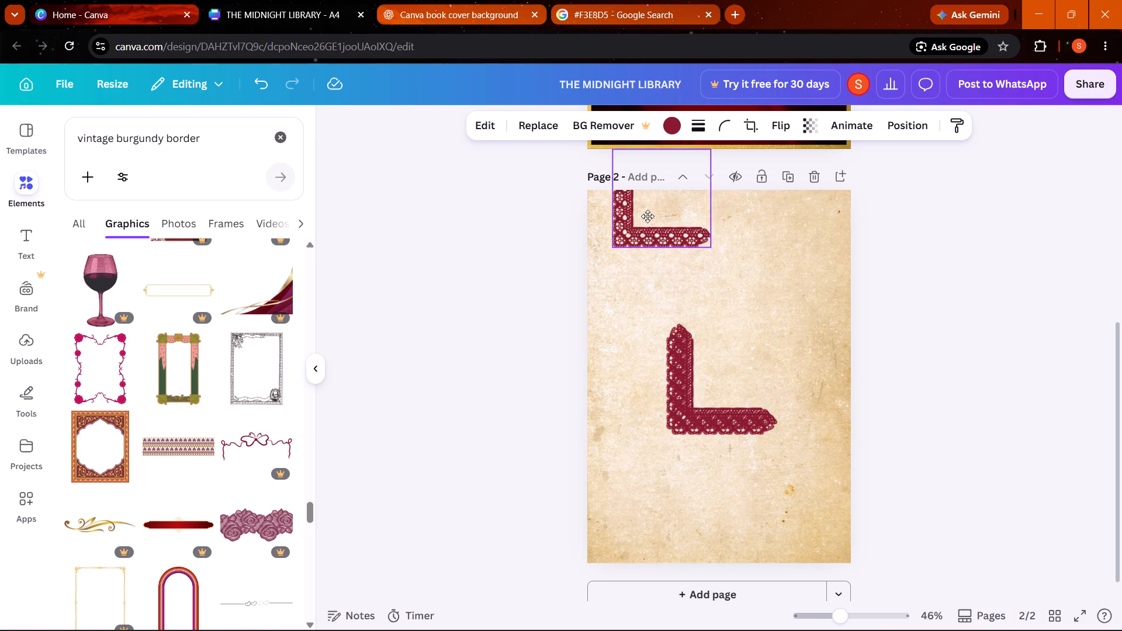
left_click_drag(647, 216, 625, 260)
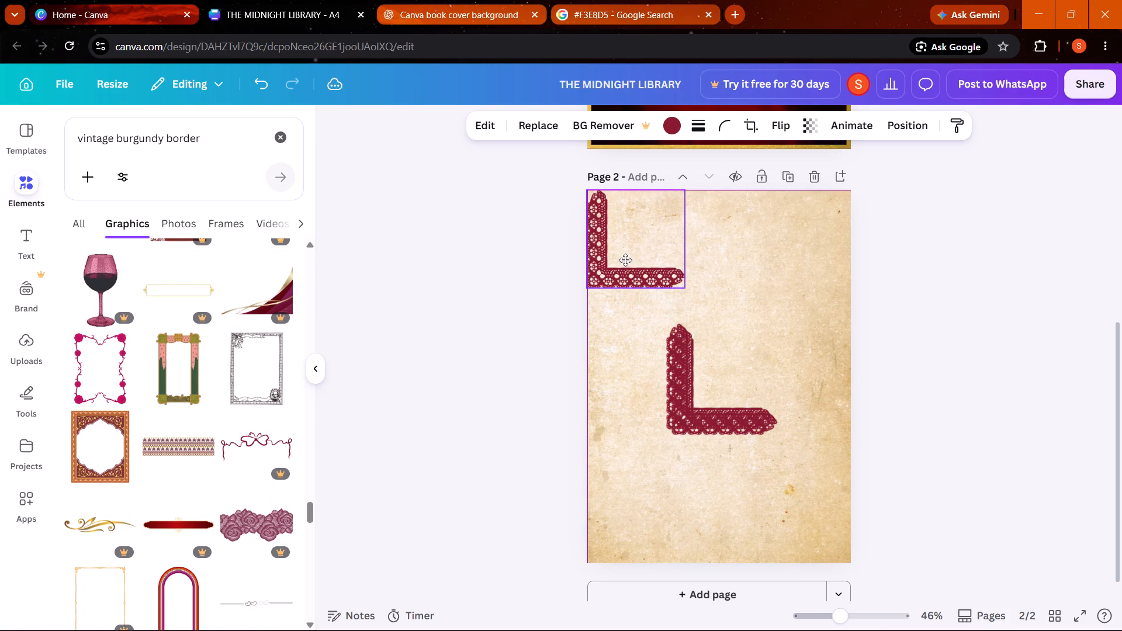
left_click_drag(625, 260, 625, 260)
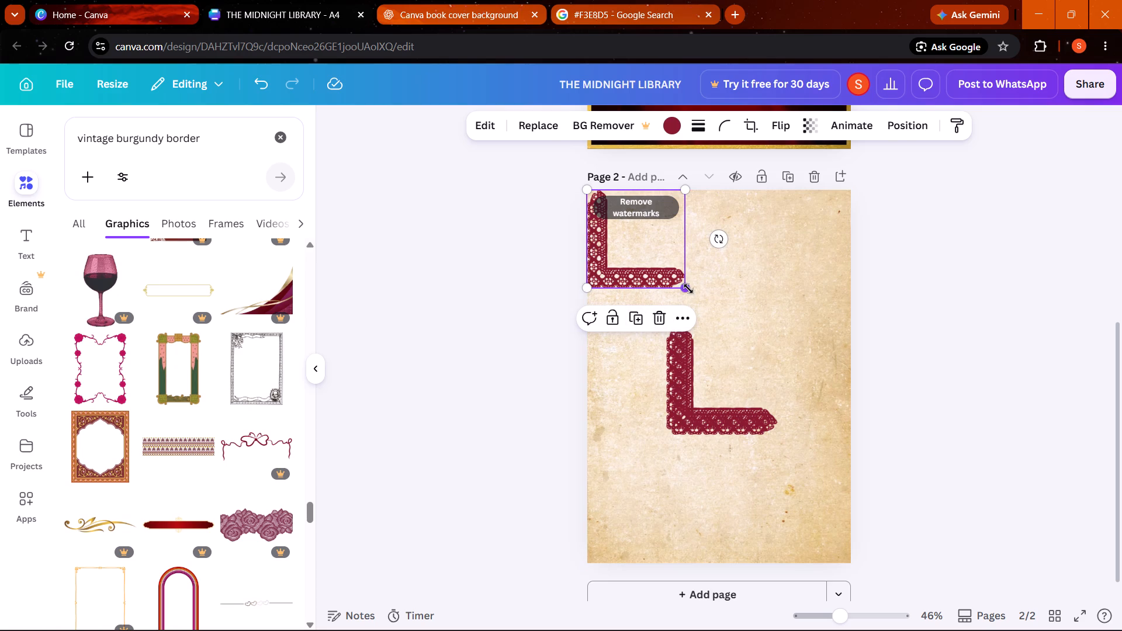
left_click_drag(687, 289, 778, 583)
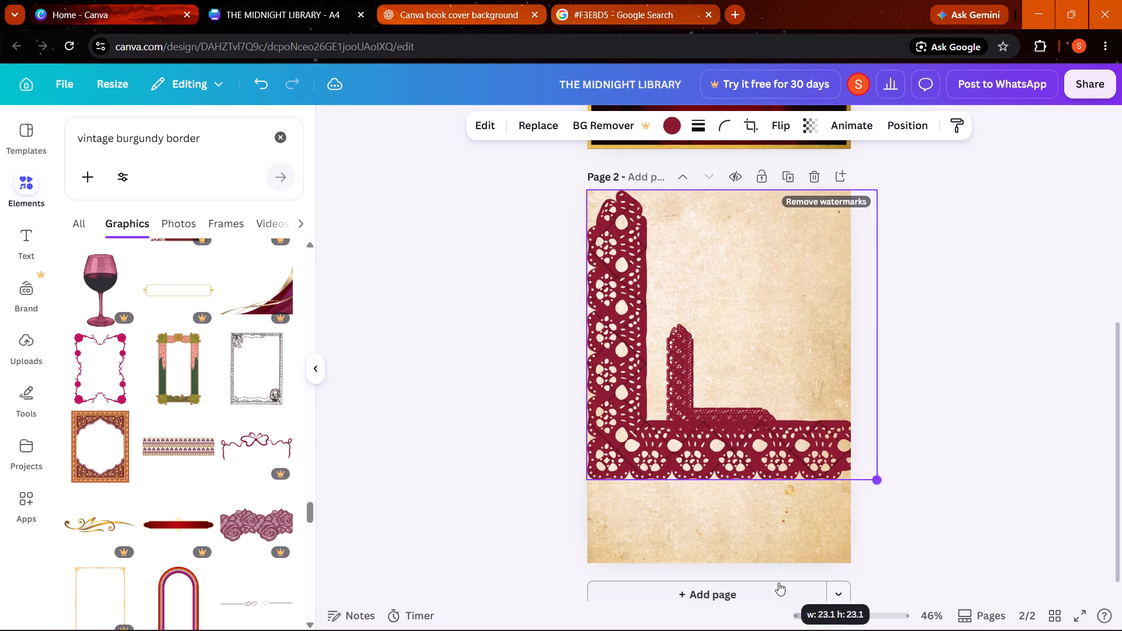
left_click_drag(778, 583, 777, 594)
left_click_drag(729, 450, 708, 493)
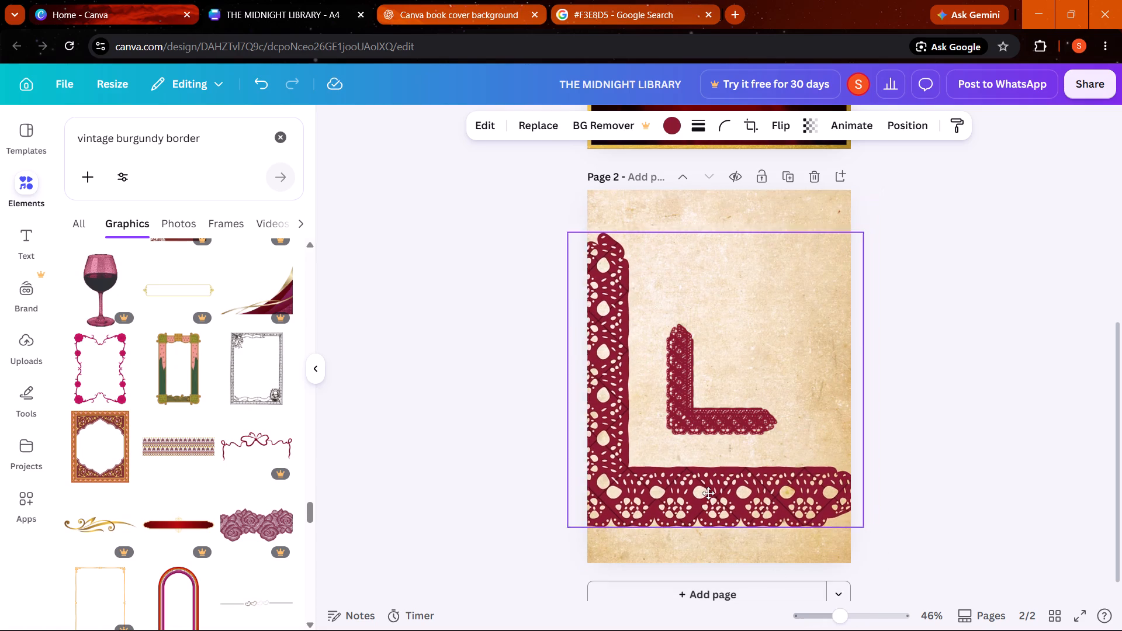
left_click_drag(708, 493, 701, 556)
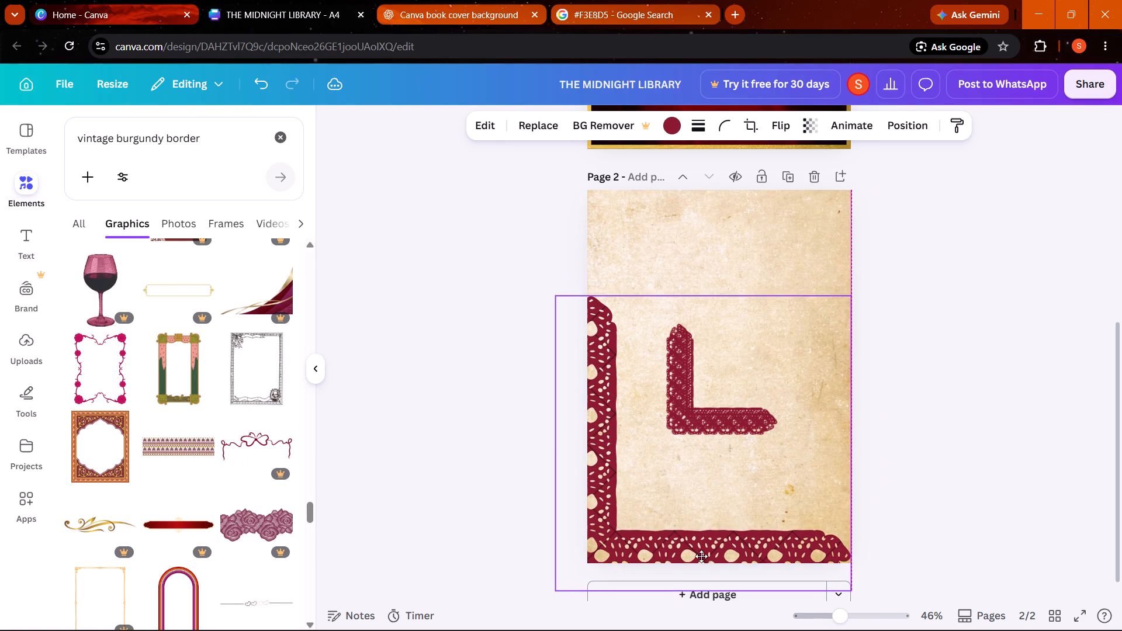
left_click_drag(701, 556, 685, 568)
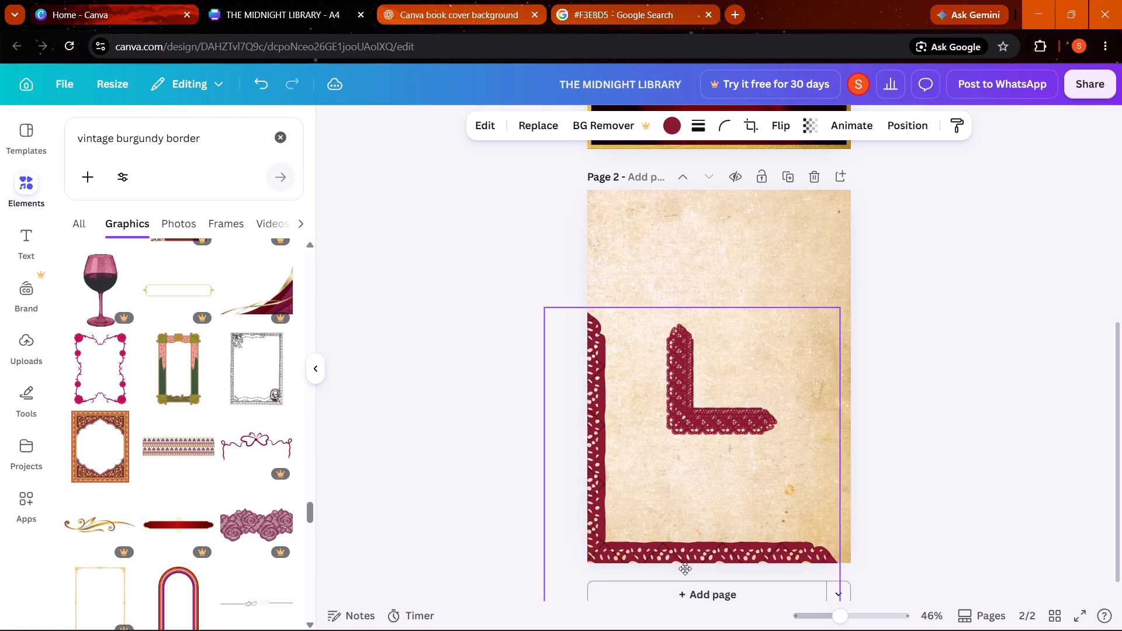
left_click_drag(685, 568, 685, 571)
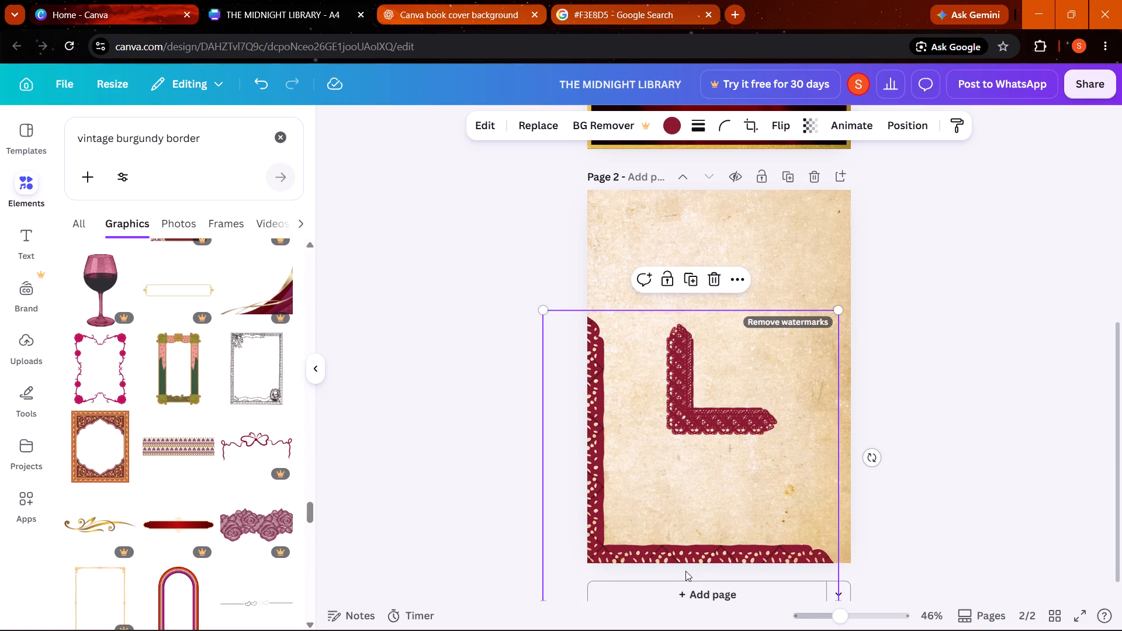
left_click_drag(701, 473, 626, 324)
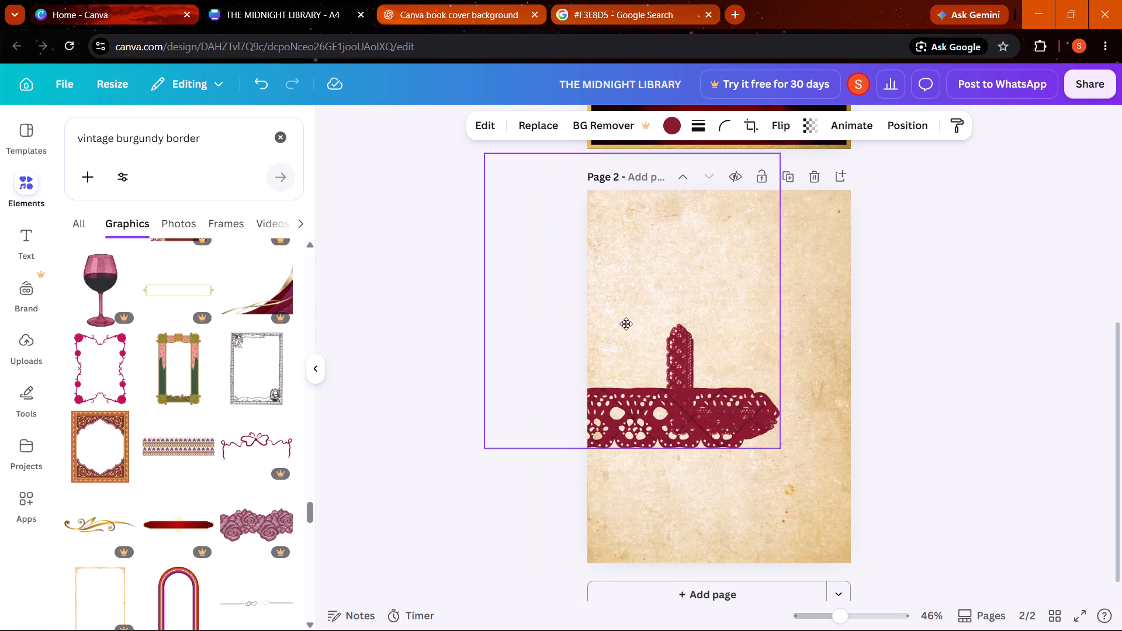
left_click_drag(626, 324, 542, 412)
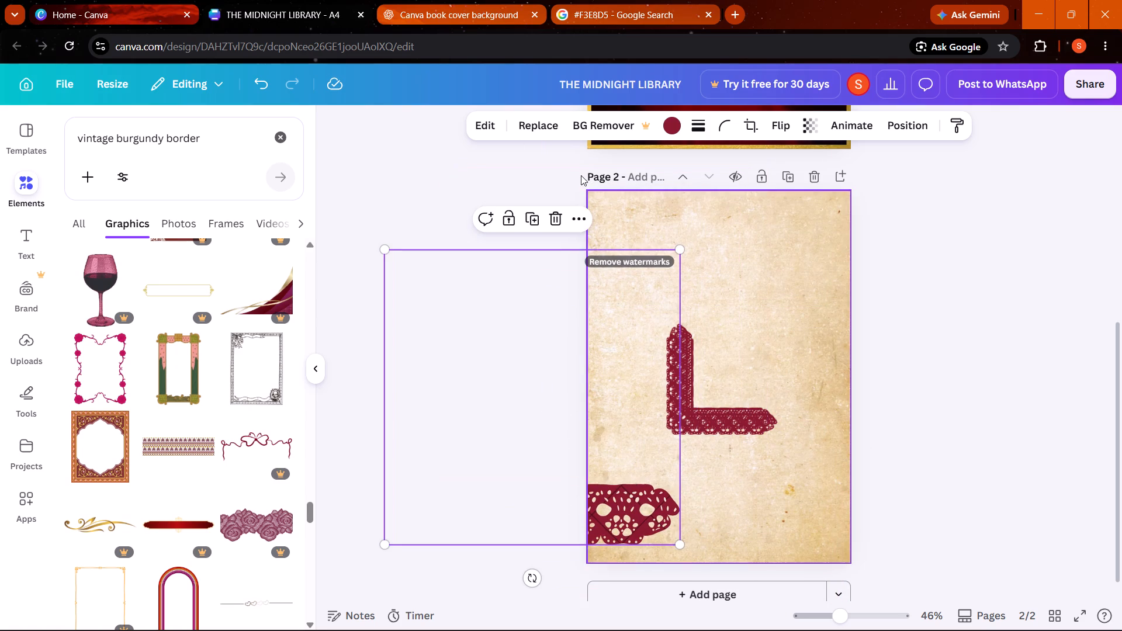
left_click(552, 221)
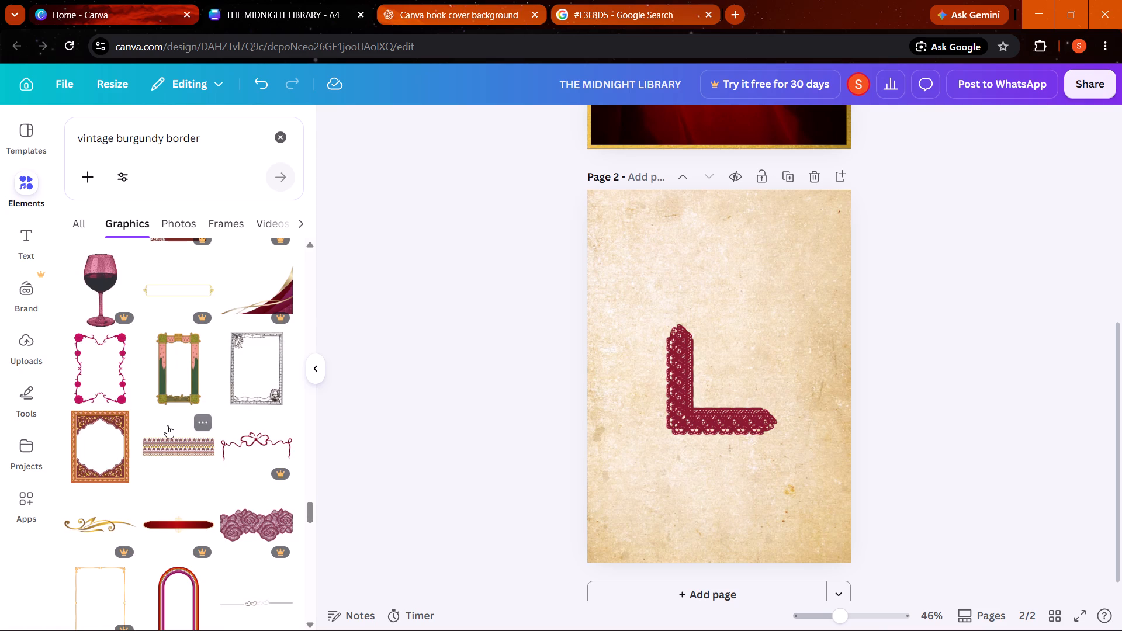
Compare the frame, photo and graphic results for vintage burgundy border to find a better border source for page 2.
scroll(167, 428, "up", 19)
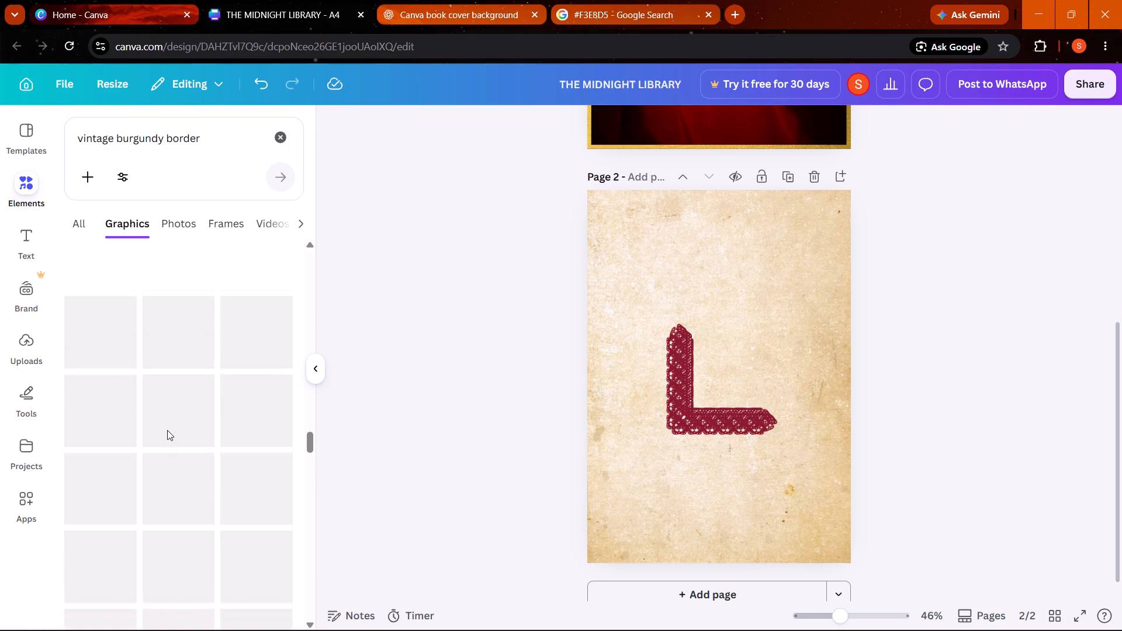
scroll(167, 430, "up", 18)
left_click(223, 225)
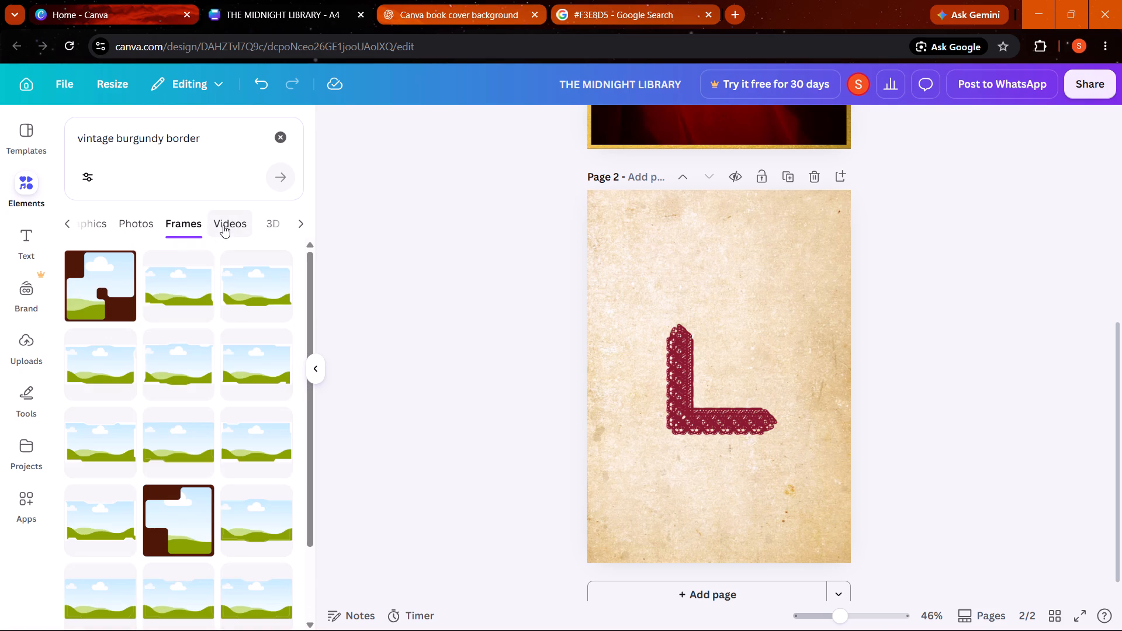
left_click(133, 227)
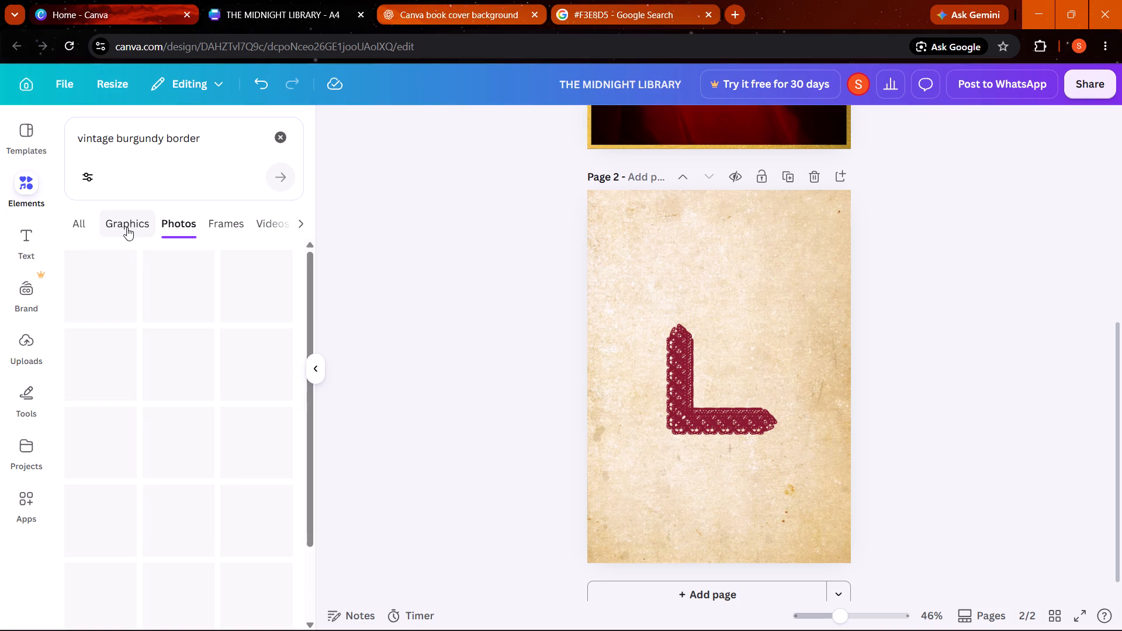
left_click(119, 223)
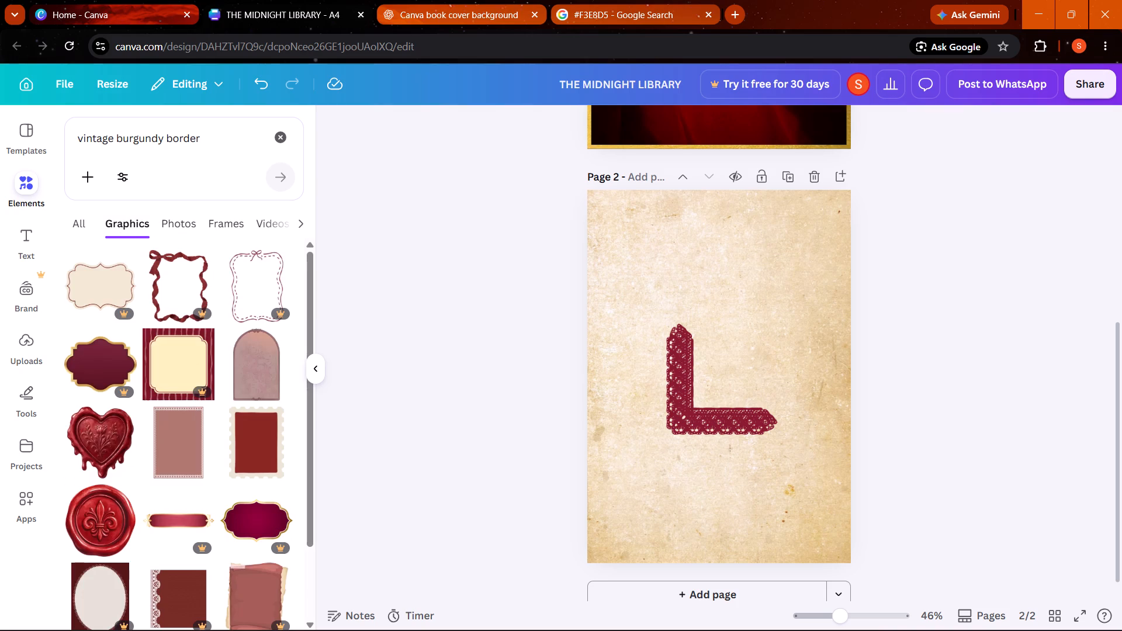
left_click(188, 220)
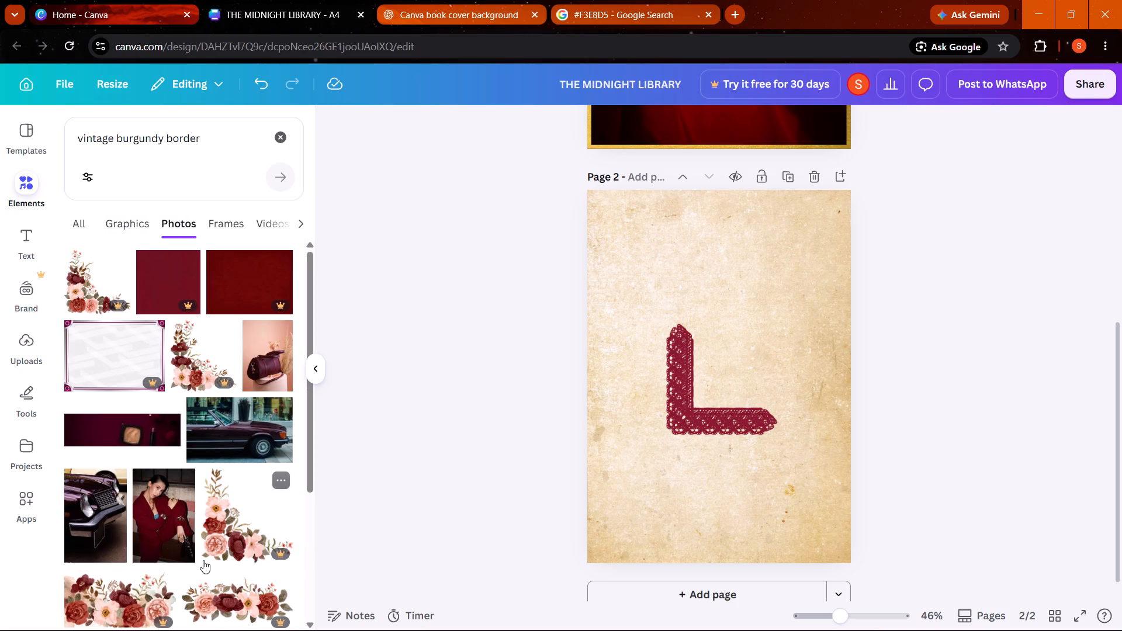
left_click(125, 217)
Look through the vintage burgundy border graphics again for frames, corner pieces and ornaments that suit the parchment page.
scroll(202, 514, "down", 2)
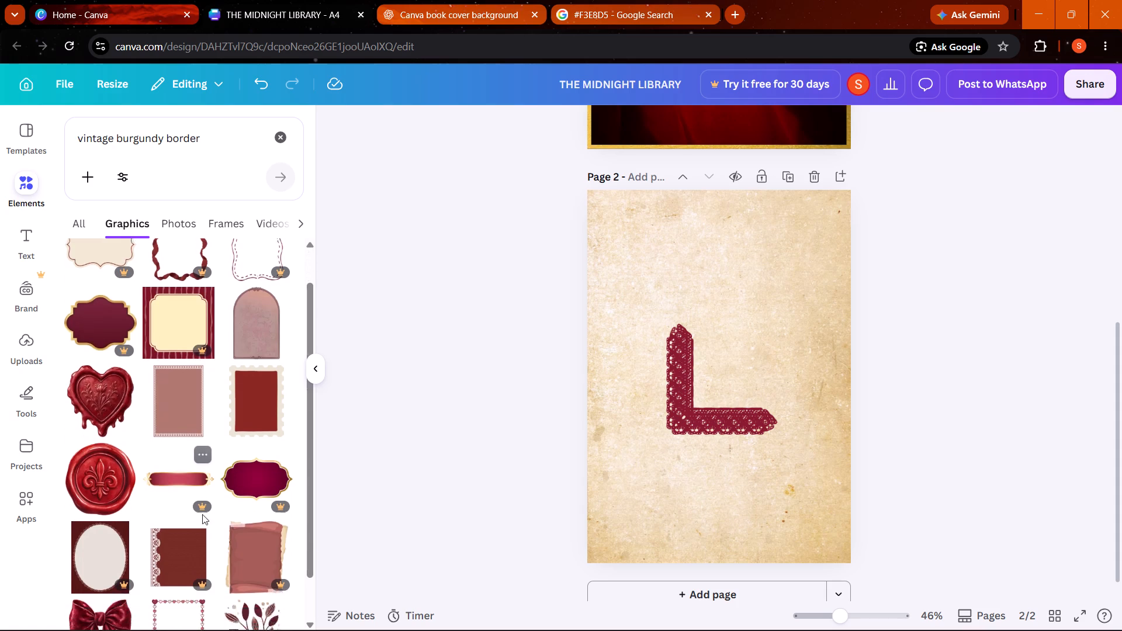
scroll(202, 514, "down", 4)
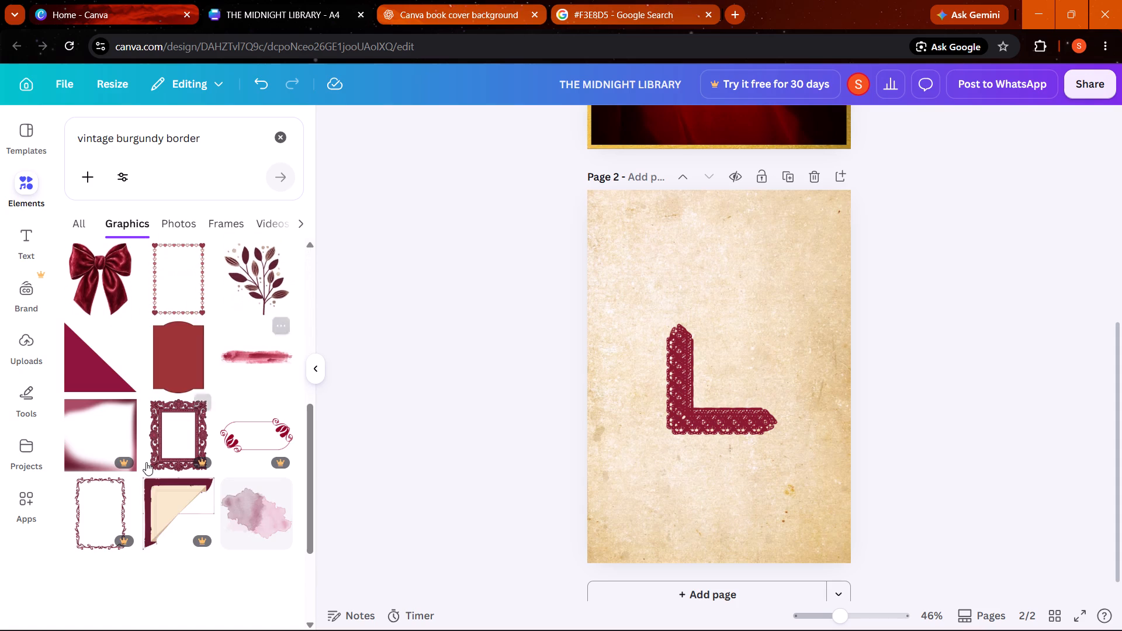
scroll(146, 461, "down", 4)
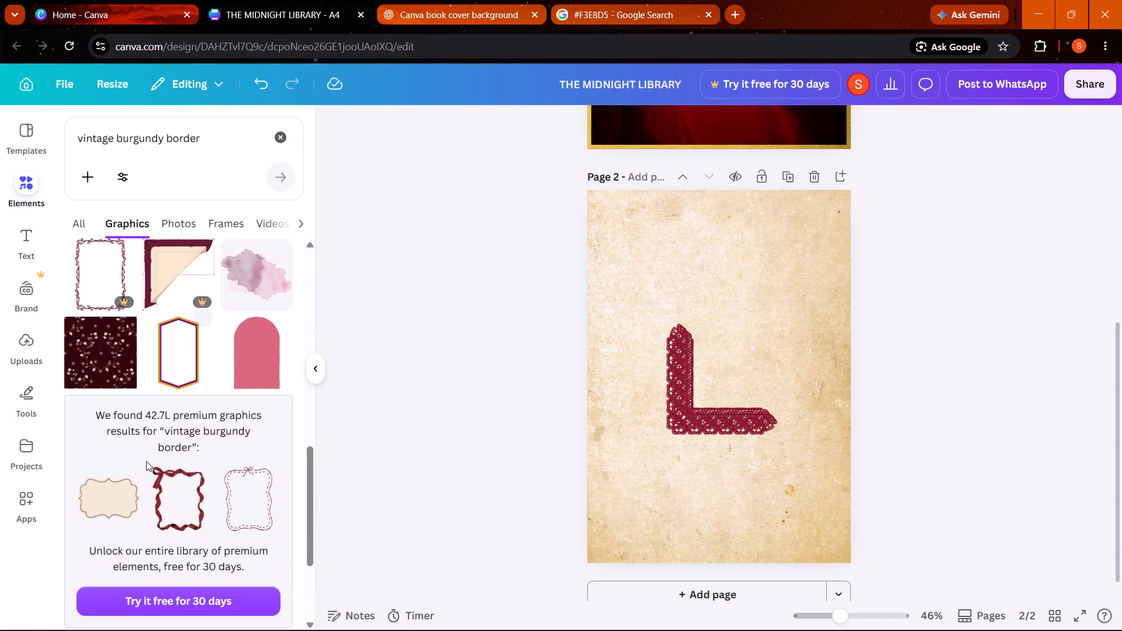
scroll(146, 461, "down", 3)
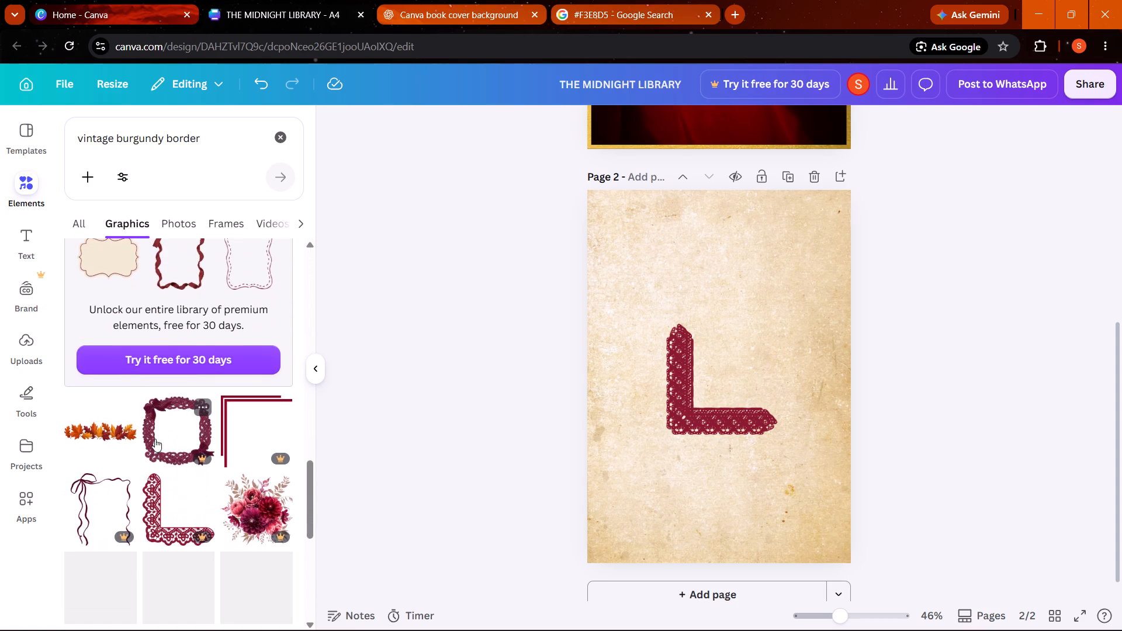
scroll(155, 439, "down", 2)
scroll(155, 439, "up", 4)
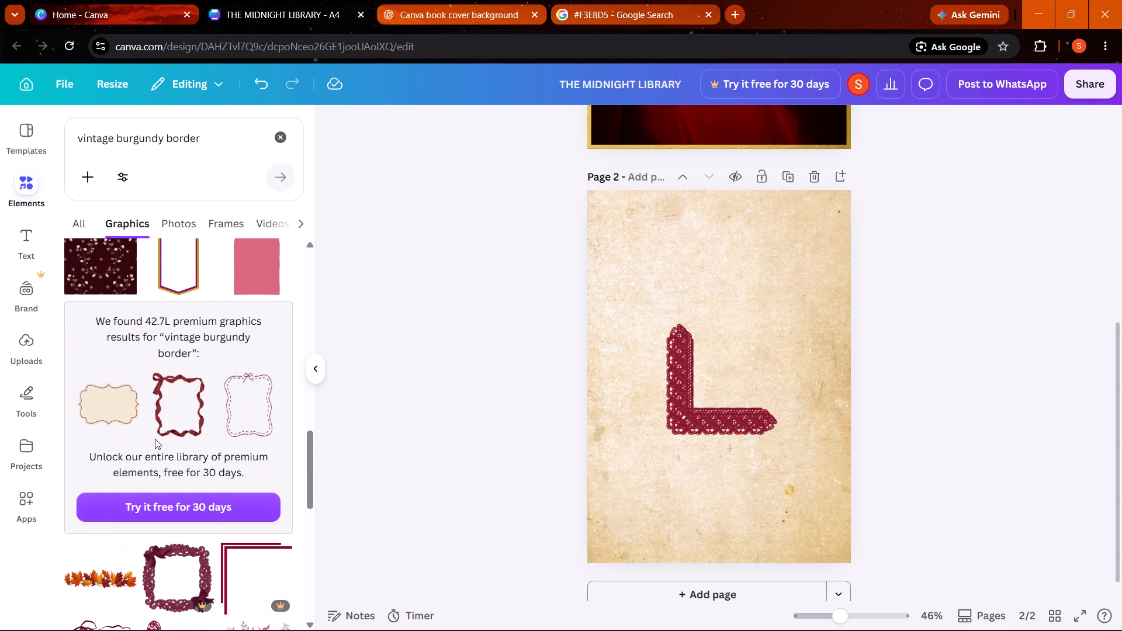
scroll(155, 439, "down", 1)
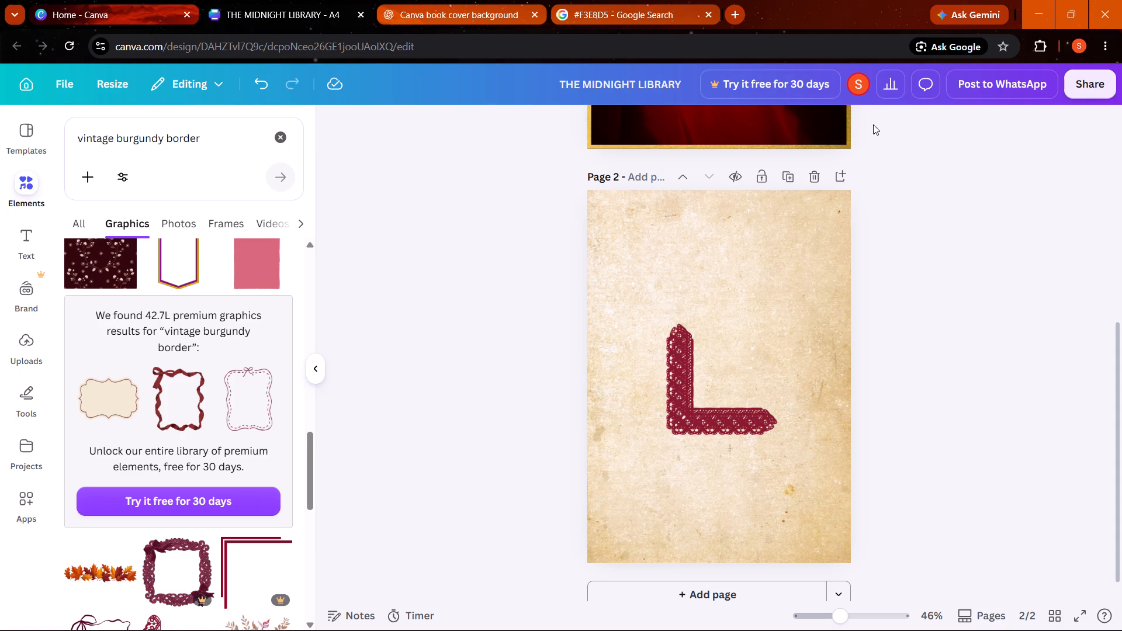
scroll(144, 490, "down", 2)
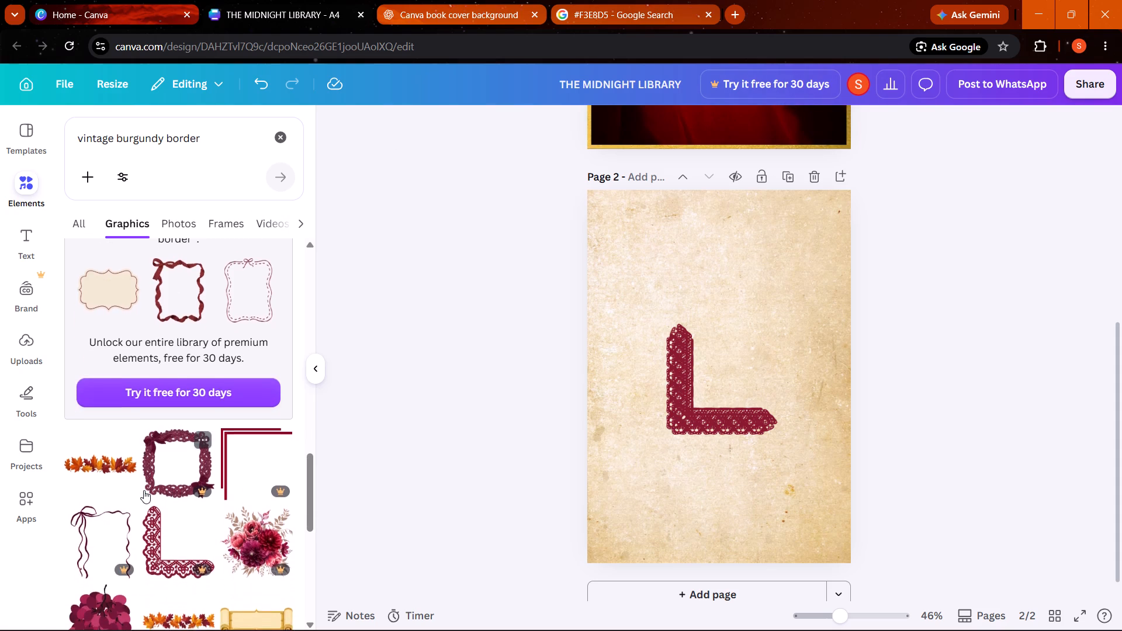
scroll(144, 490, "down", 5)
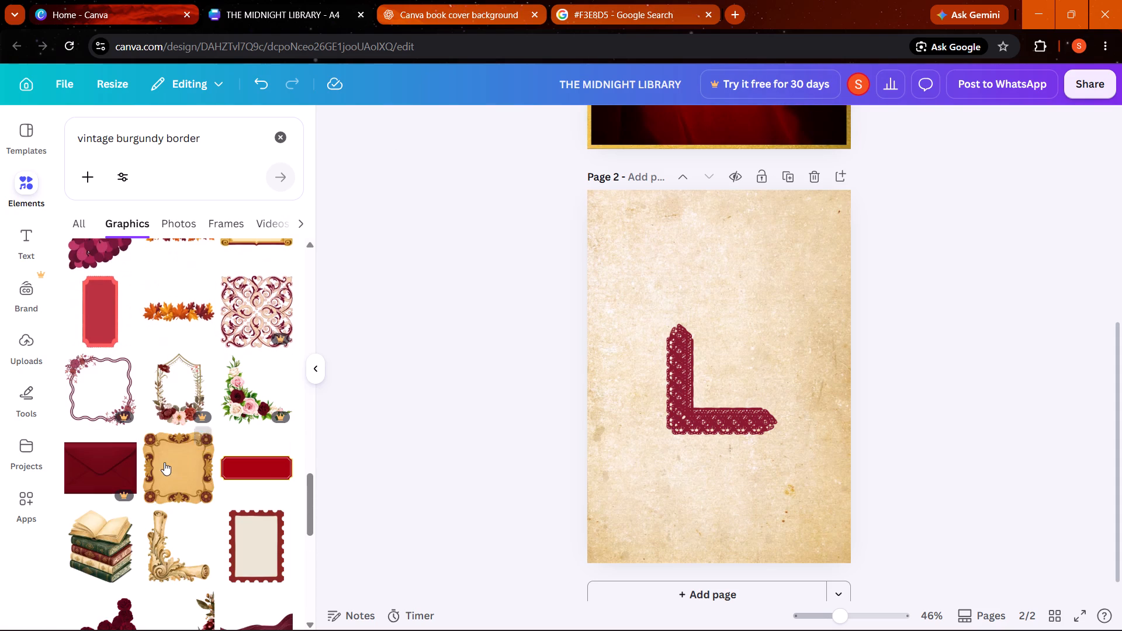
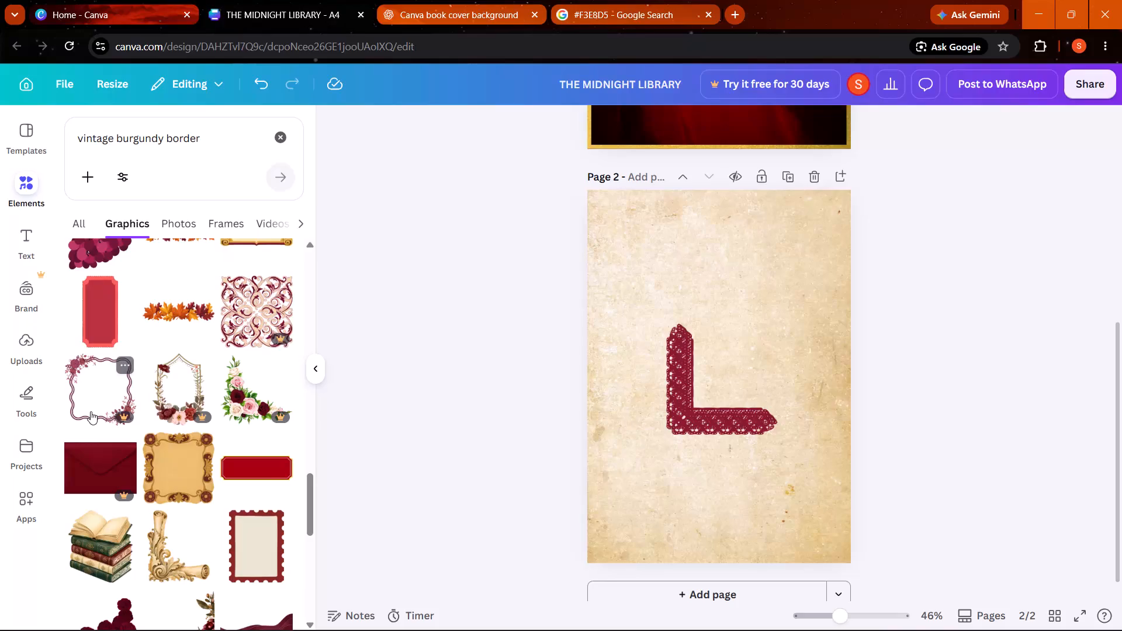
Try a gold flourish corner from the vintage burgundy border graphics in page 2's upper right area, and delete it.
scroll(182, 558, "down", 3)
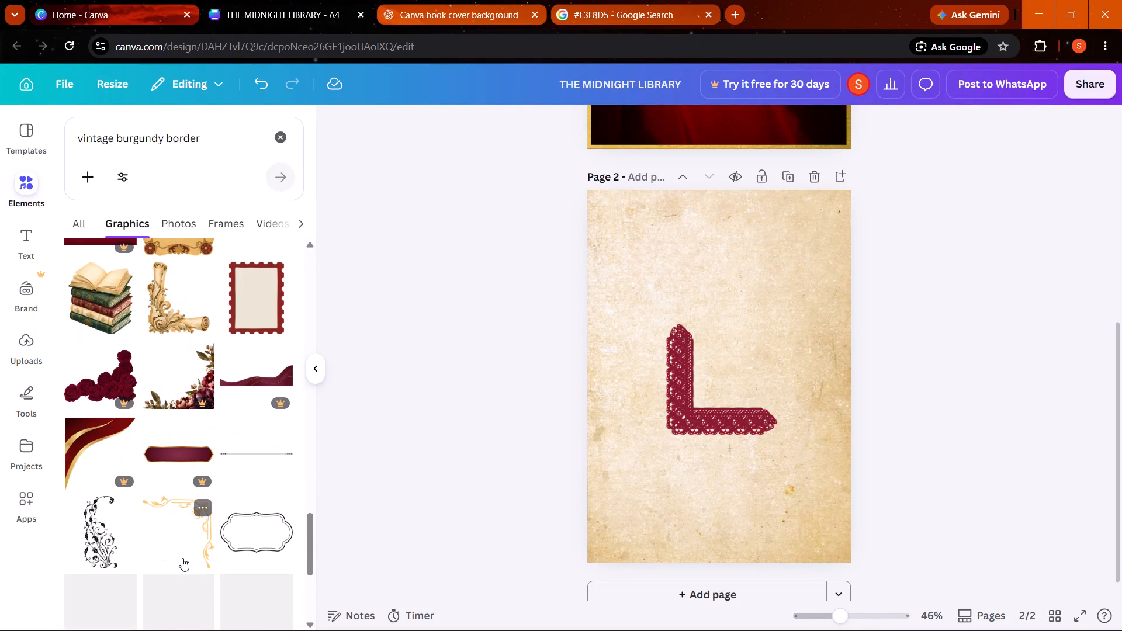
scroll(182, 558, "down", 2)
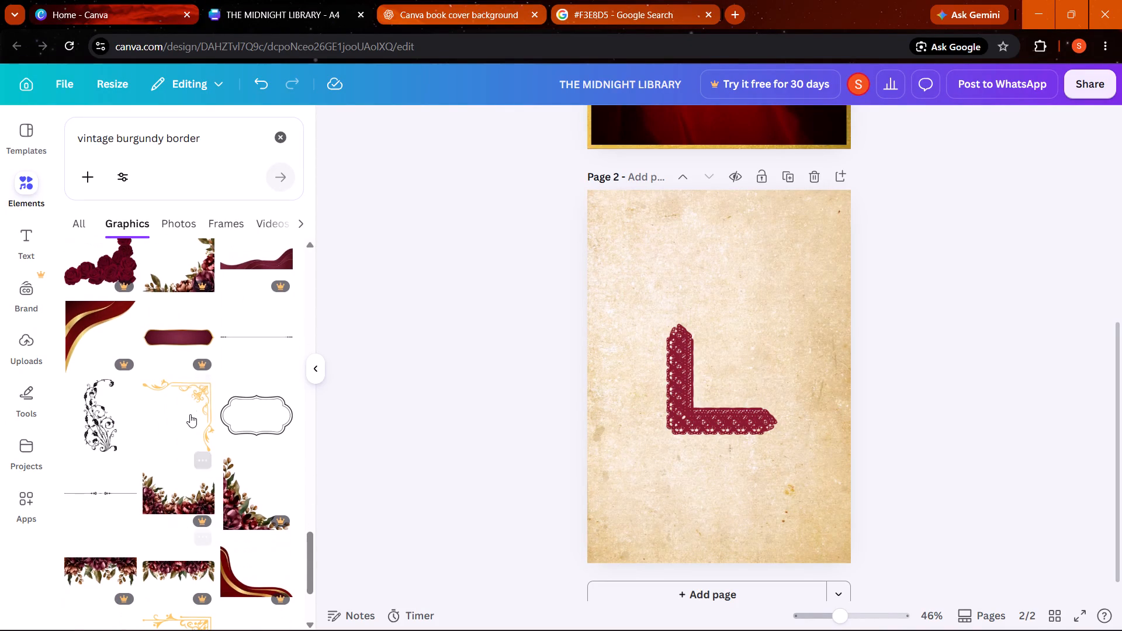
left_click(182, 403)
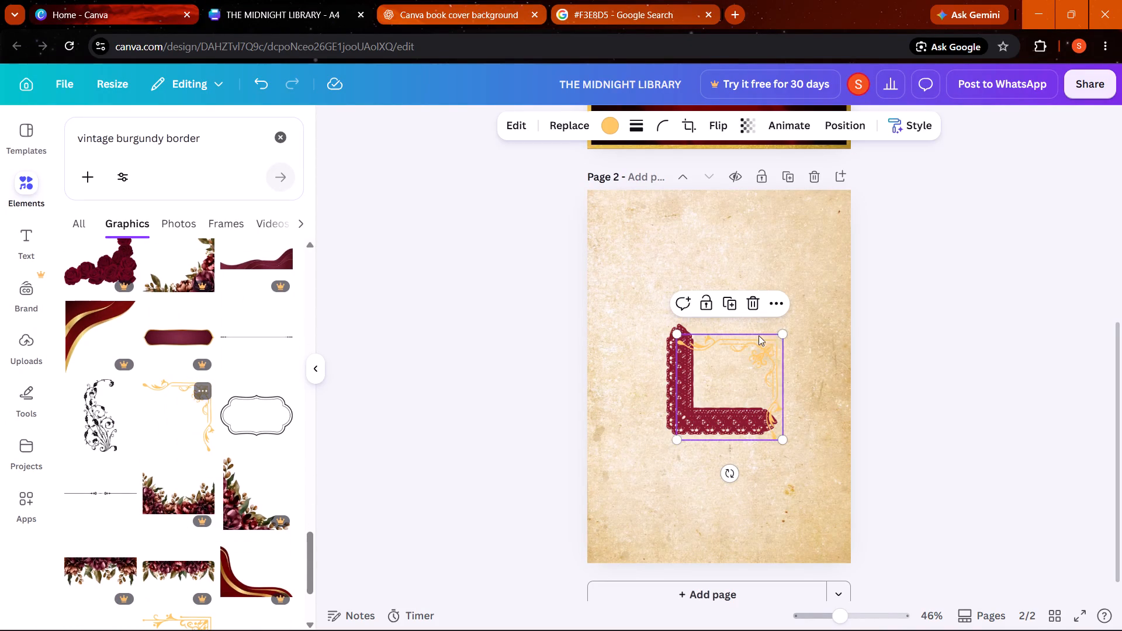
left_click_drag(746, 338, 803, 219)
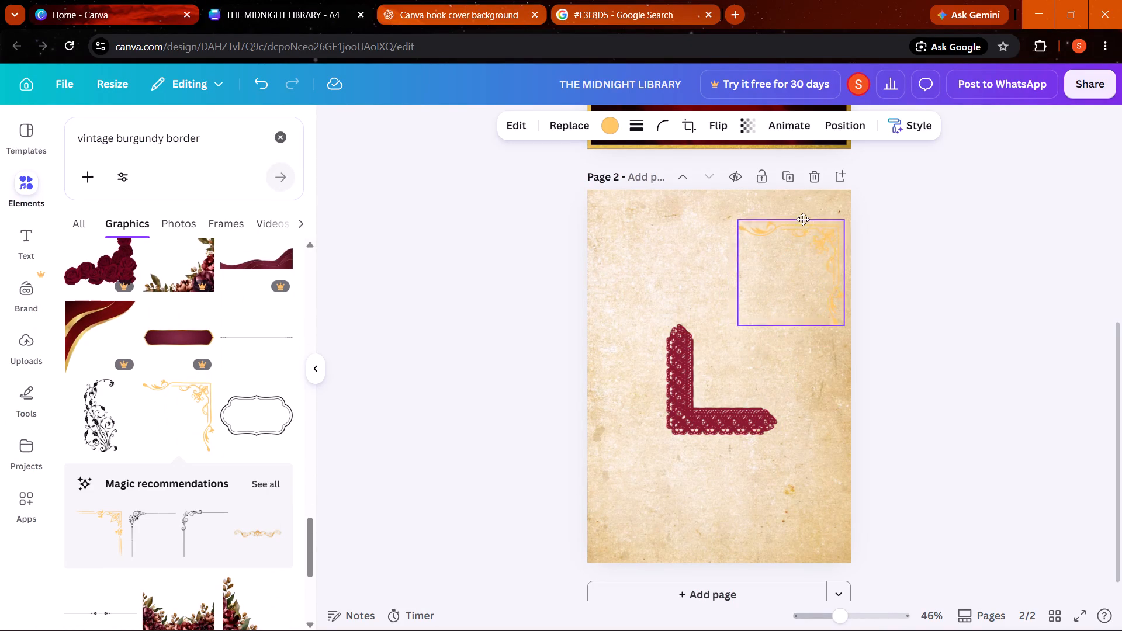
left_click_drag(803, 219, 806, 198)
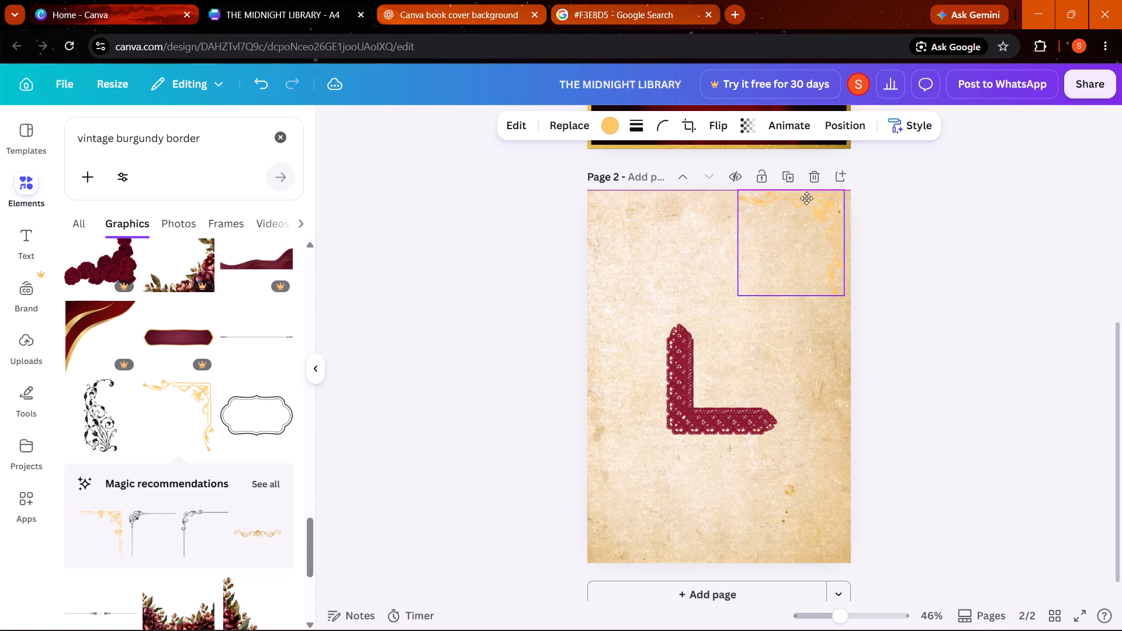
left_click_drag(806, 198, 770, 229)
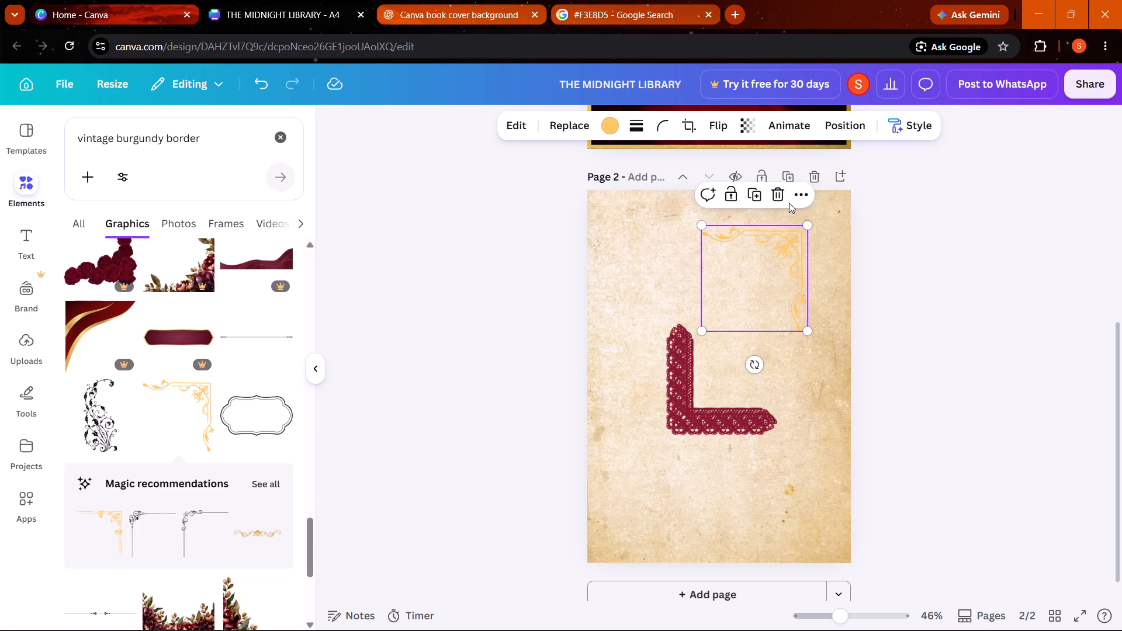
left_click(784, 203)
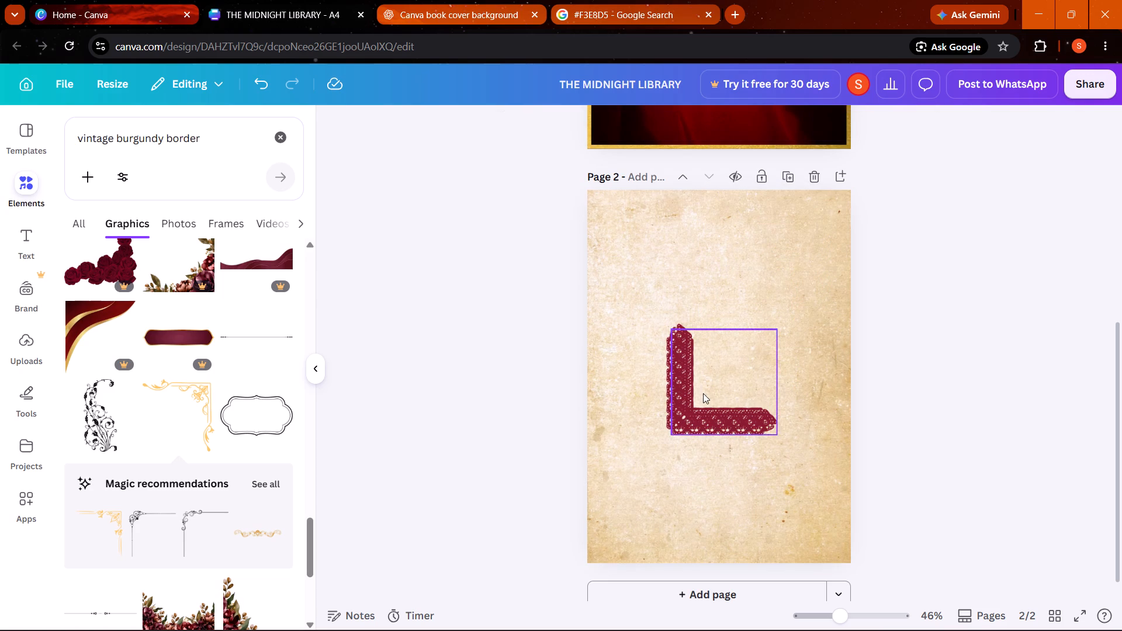
Delete the two overlapping burgundy lace corner pieces from the middle of page 2.
left_click(703, 393)
left_click(753, 291)
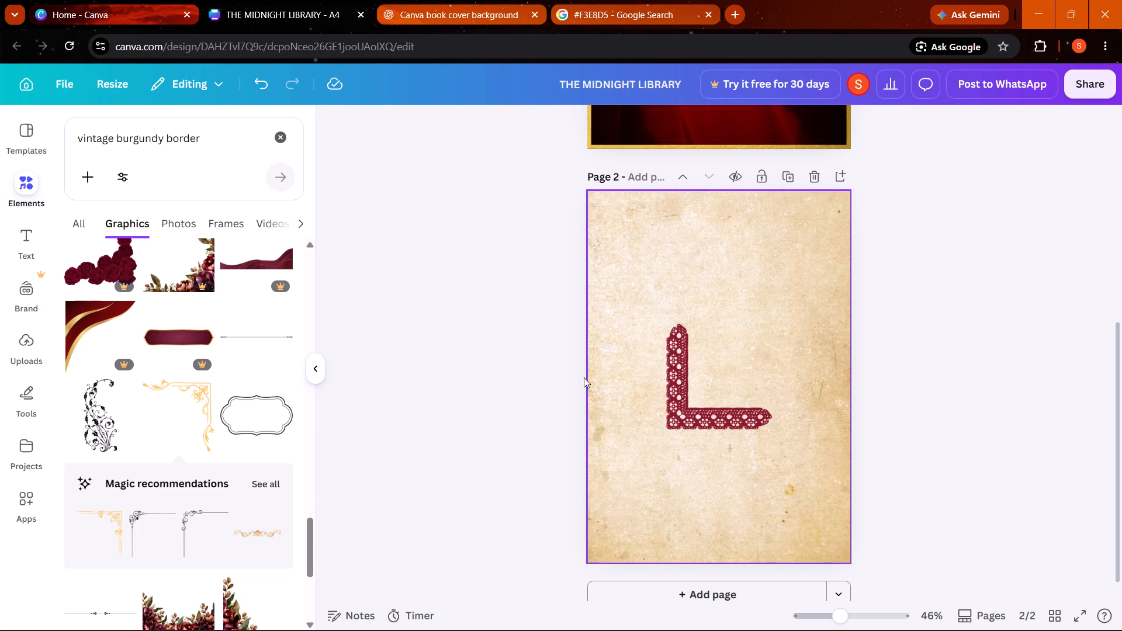
left_click(681, 390)
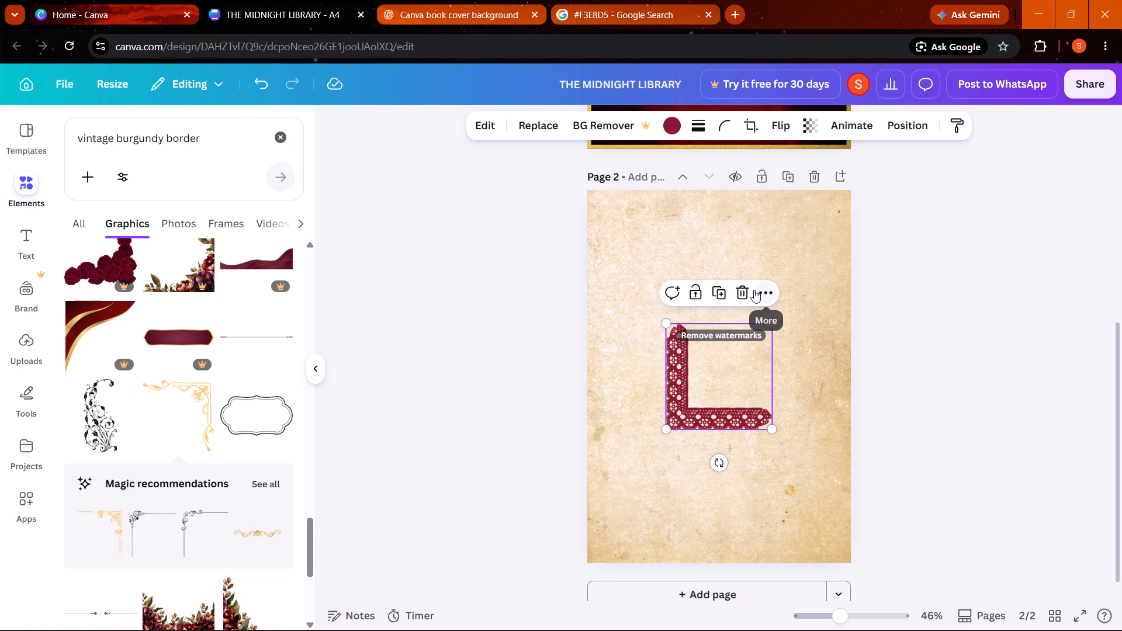
left_click(747, 290)
Look through all Magic recommendations related to the gold flourish corner for corners, frames and dividers that suit the parchment page.
scroll(186, 543, "down", 1)
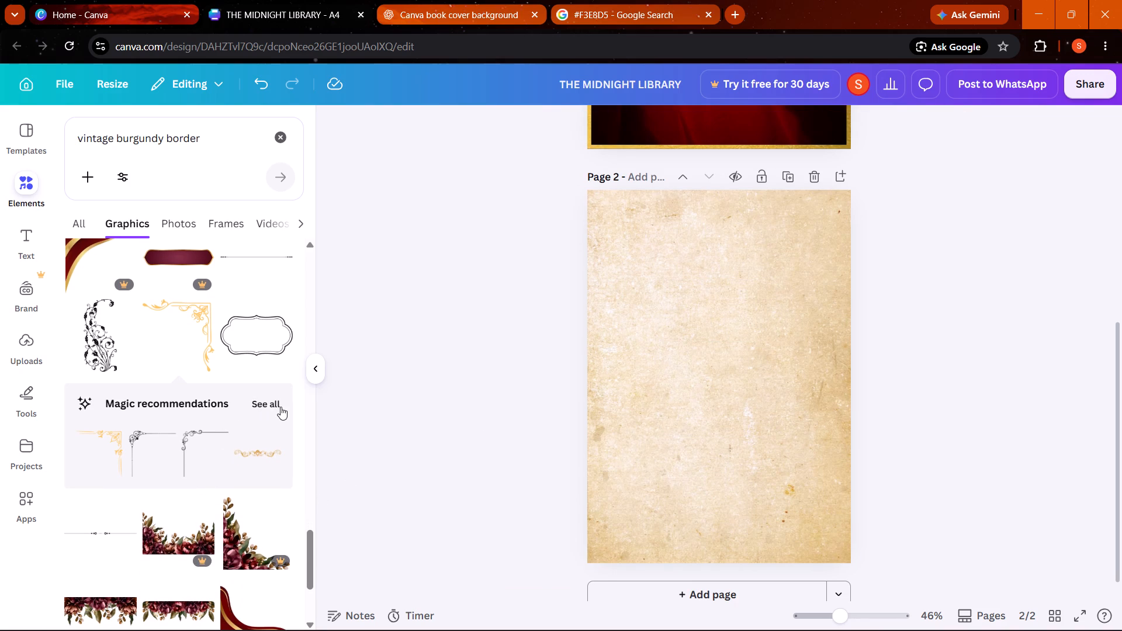
left_click(280, 407)
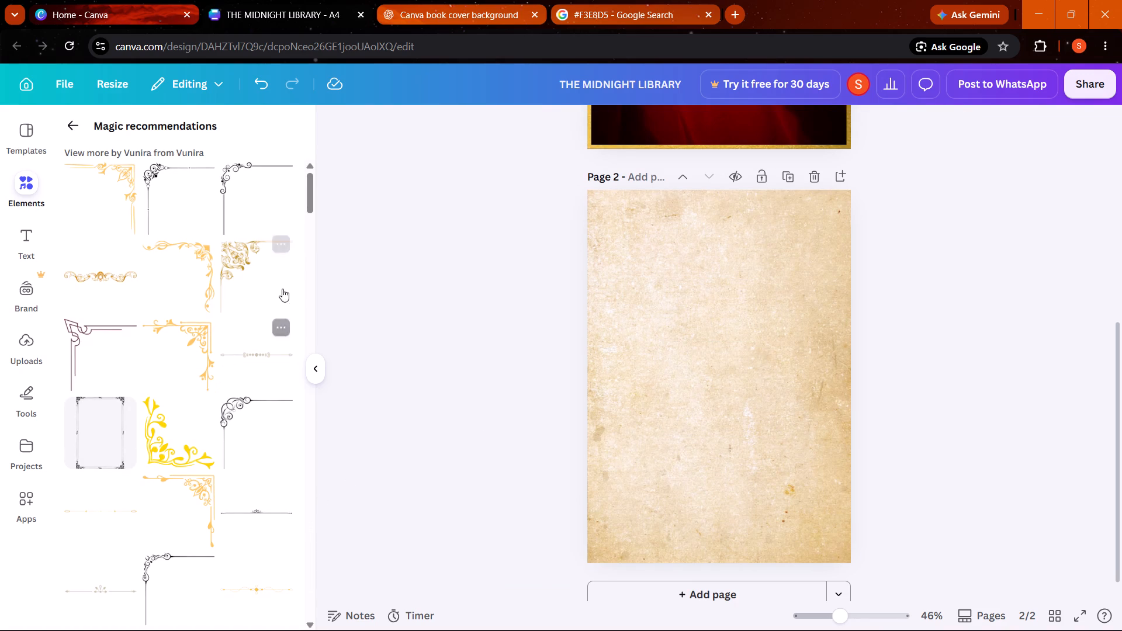
scroll(226, 419, "down", 1)
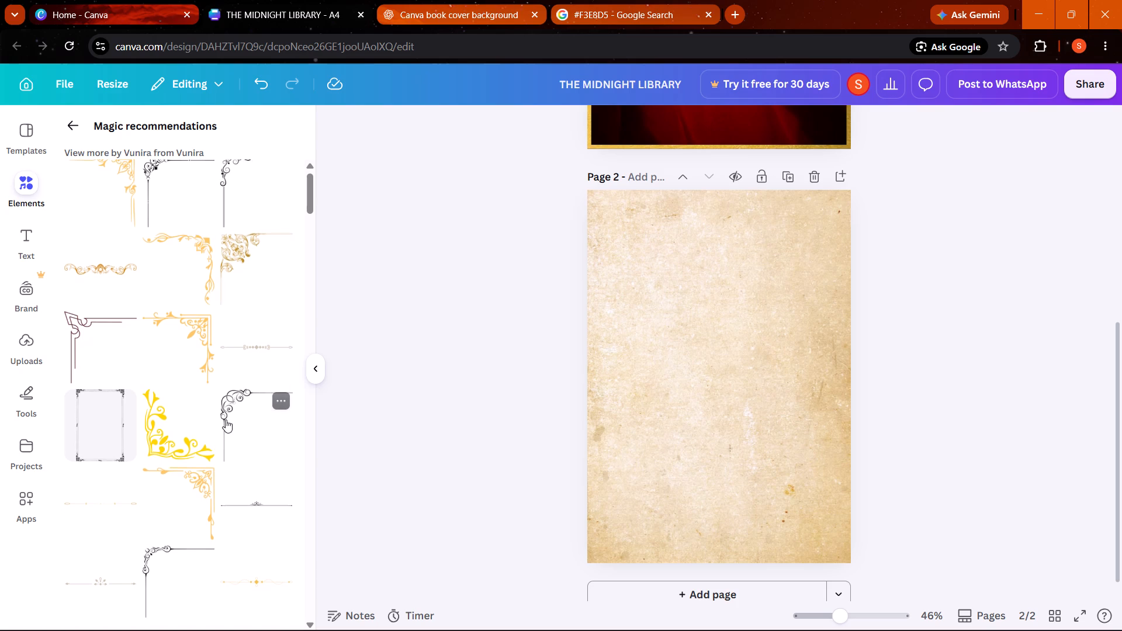
scroll(226, 419, "down", 3)
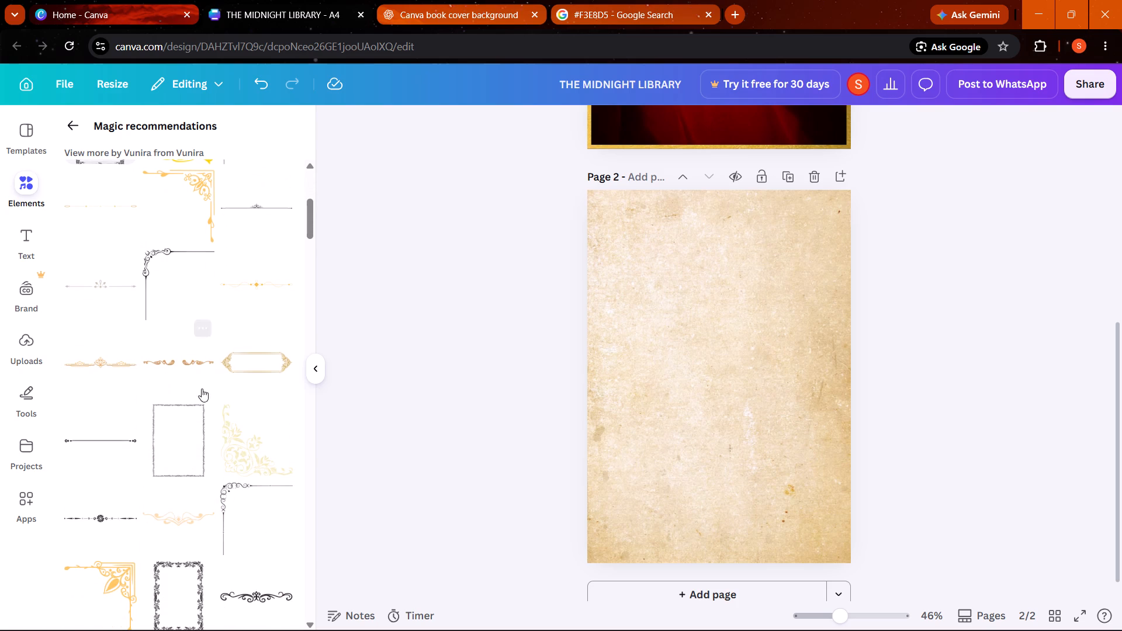
scroll(259, 522, "down", 2)
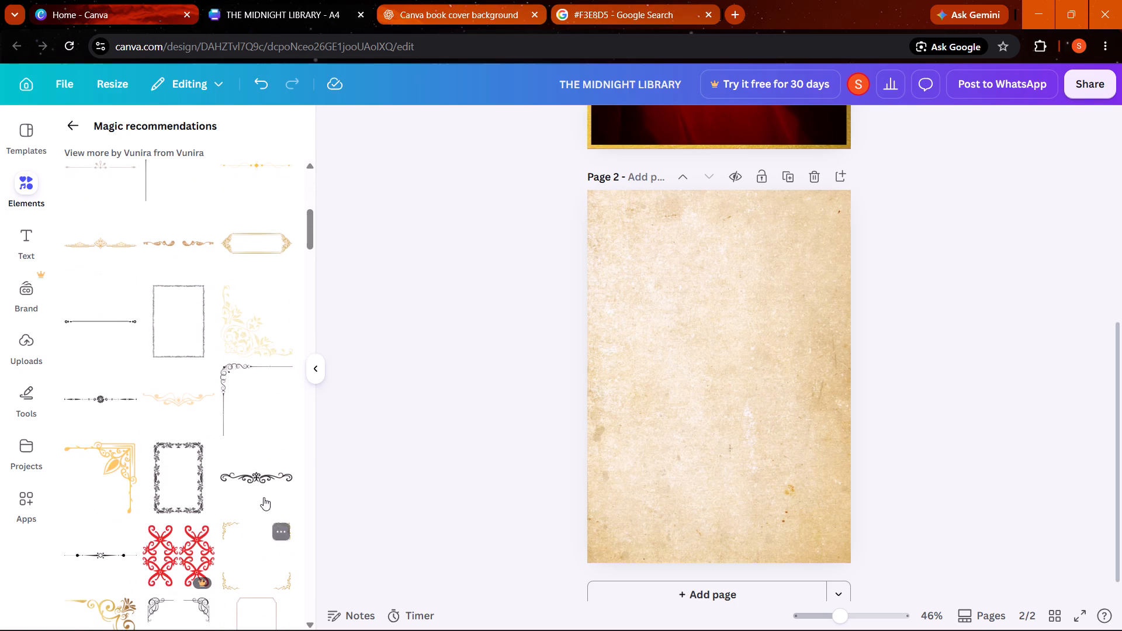
scroll(169, 521, "down", 5)
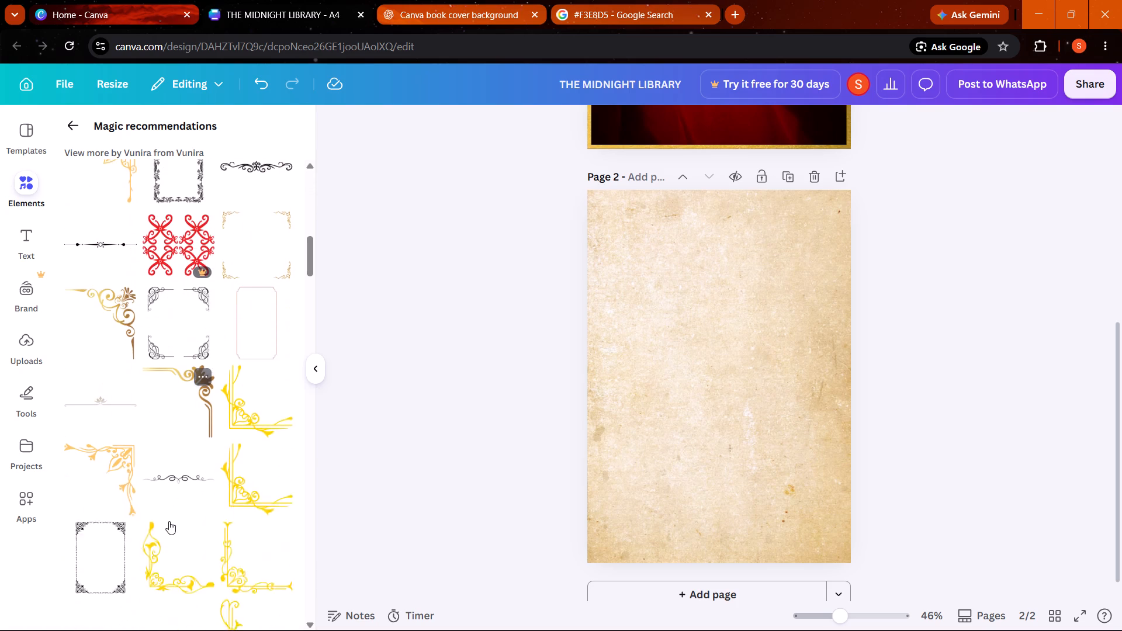
scroll(169, 521, "down", 5)
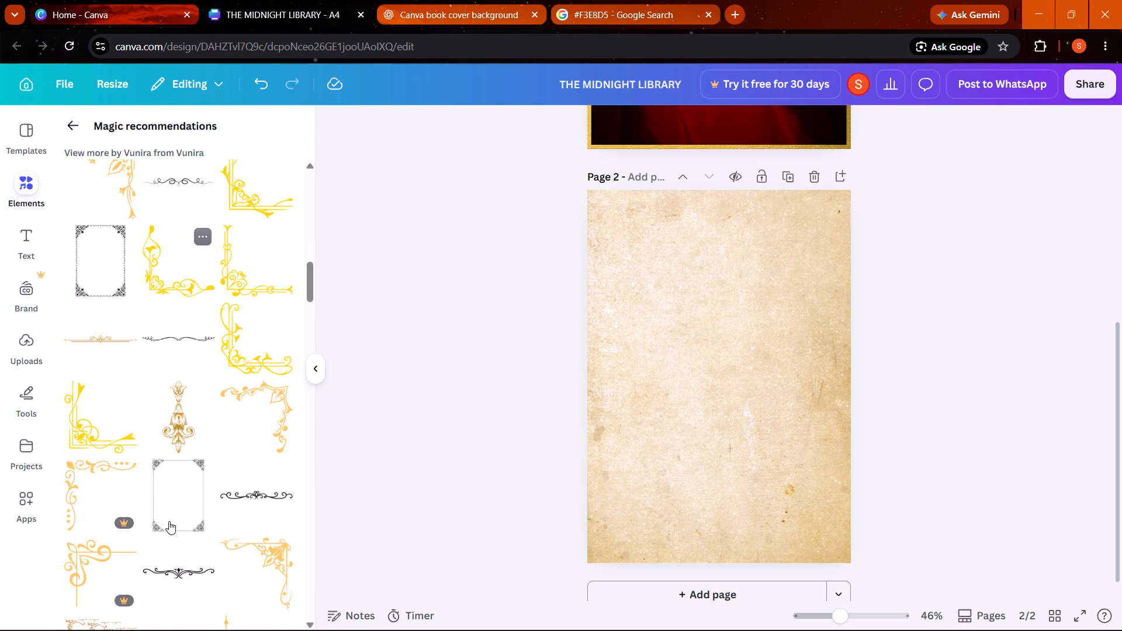
scroll(214, 505, "down", 4)
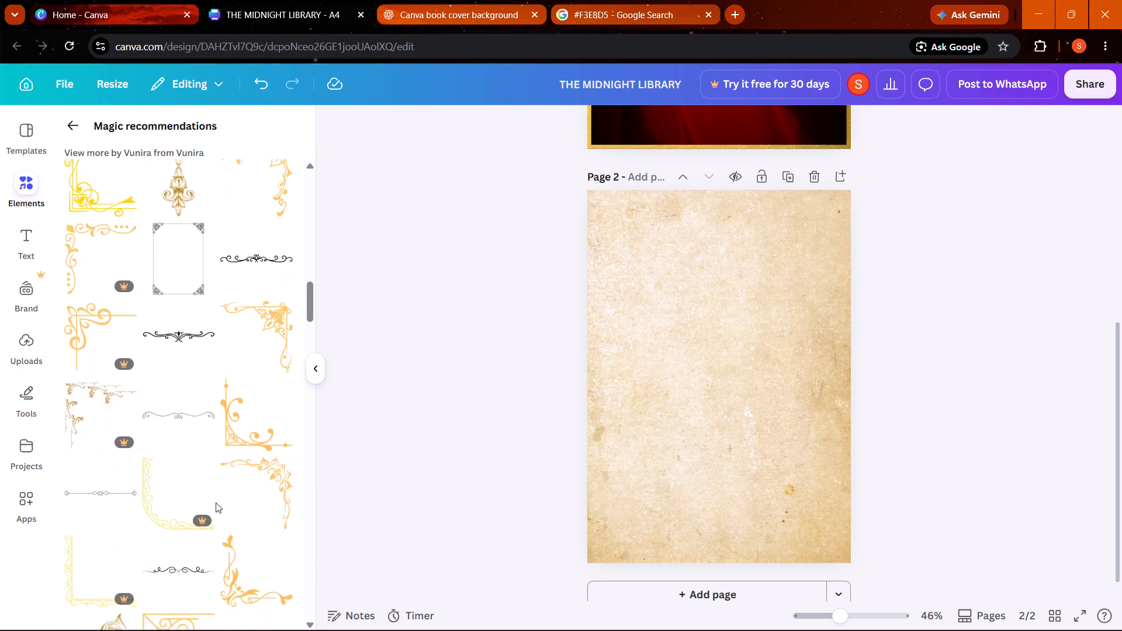
scroll(216, 502, "down", 6)
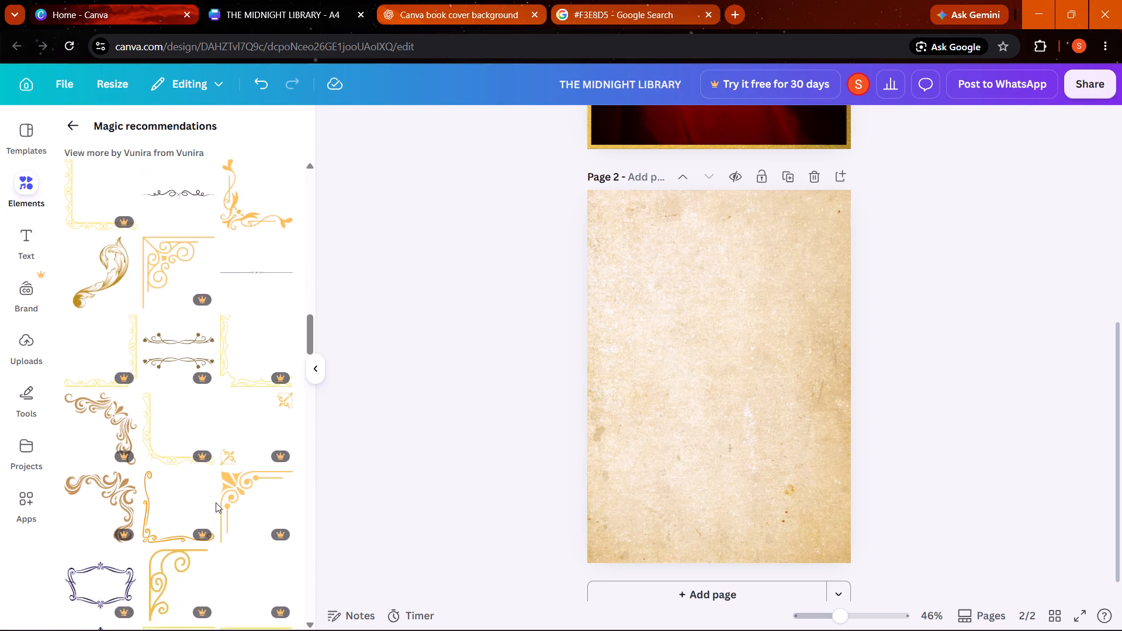
scroll(216, 502, "down", 4)
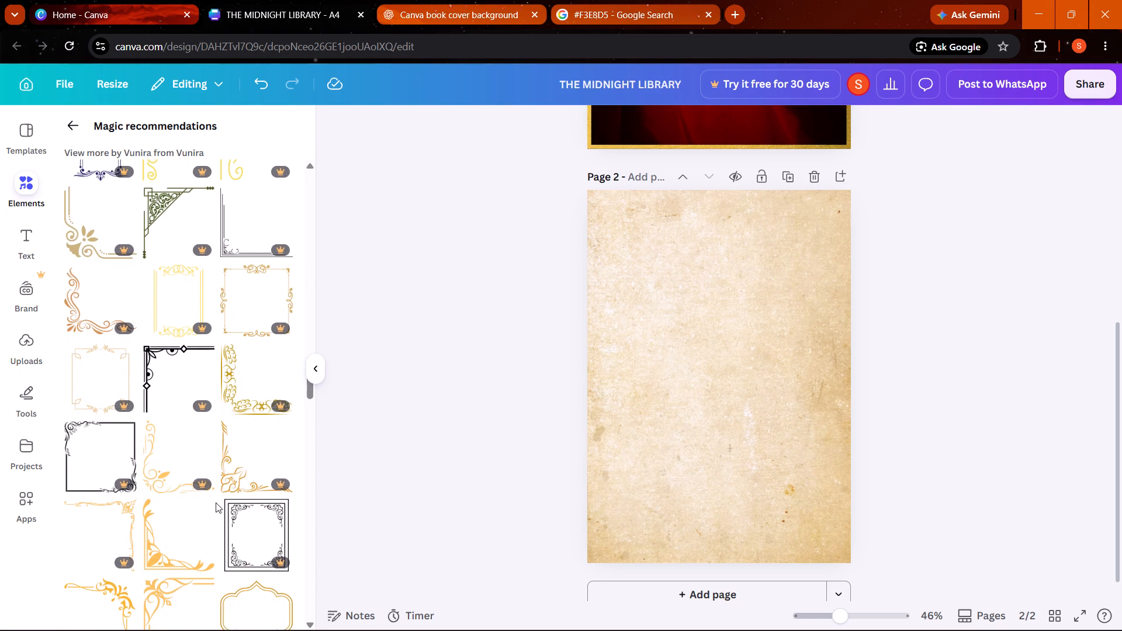
scroll(216, 502, "down", 7)
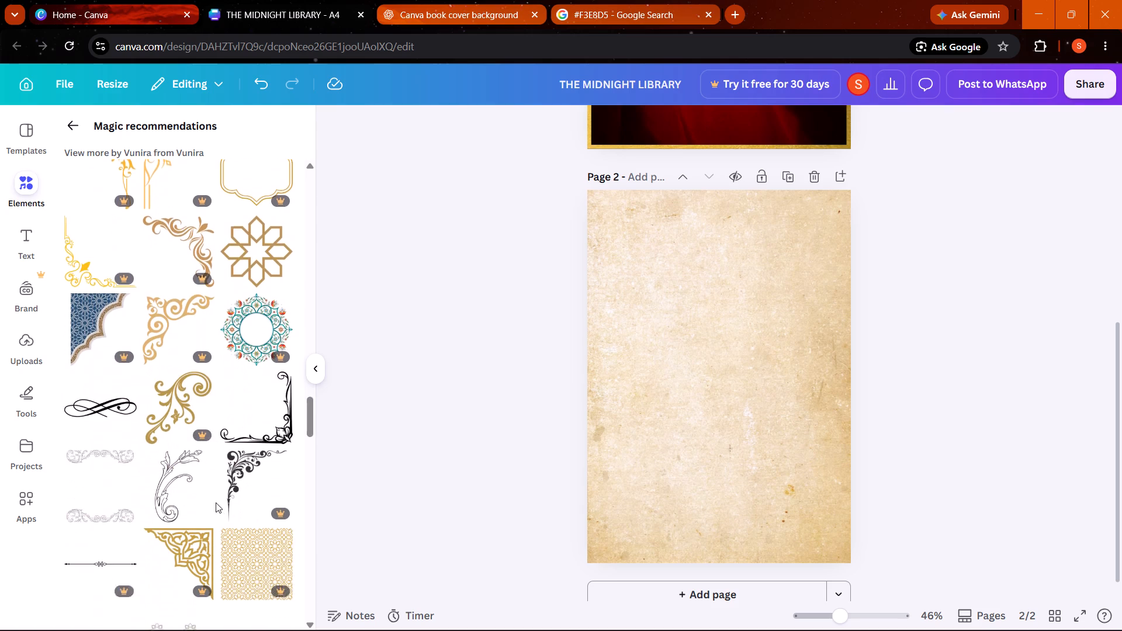
scroll(216, 502, "down", 5)
scroll(216, 502, "up", 1)
scroll(216, 502, "down", 2)
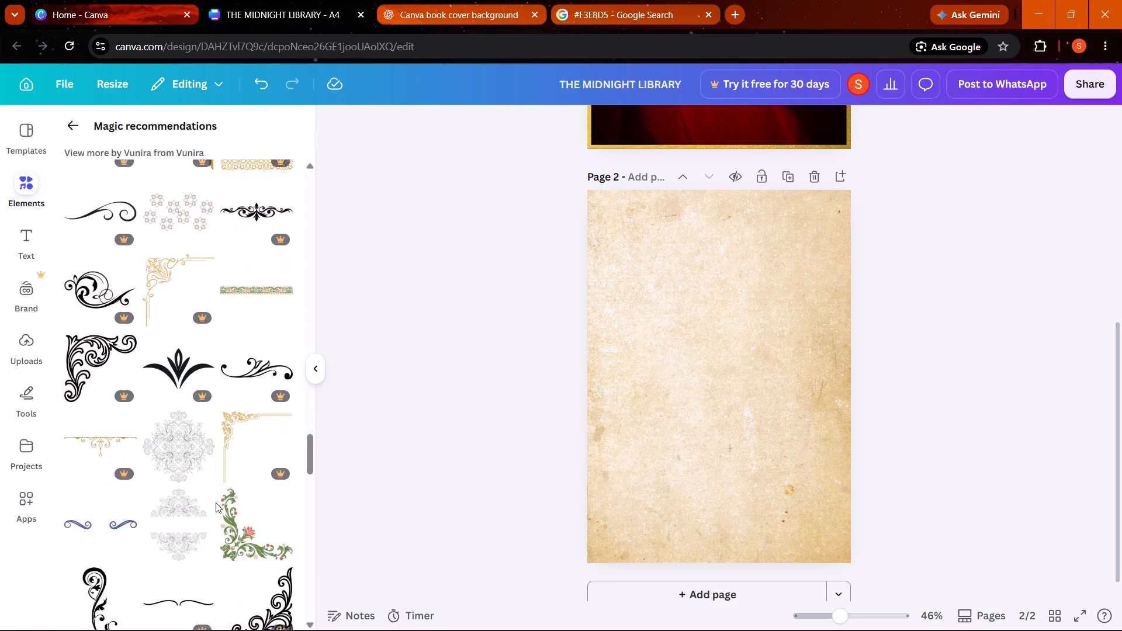
scroll(216, 502, "down", 3)
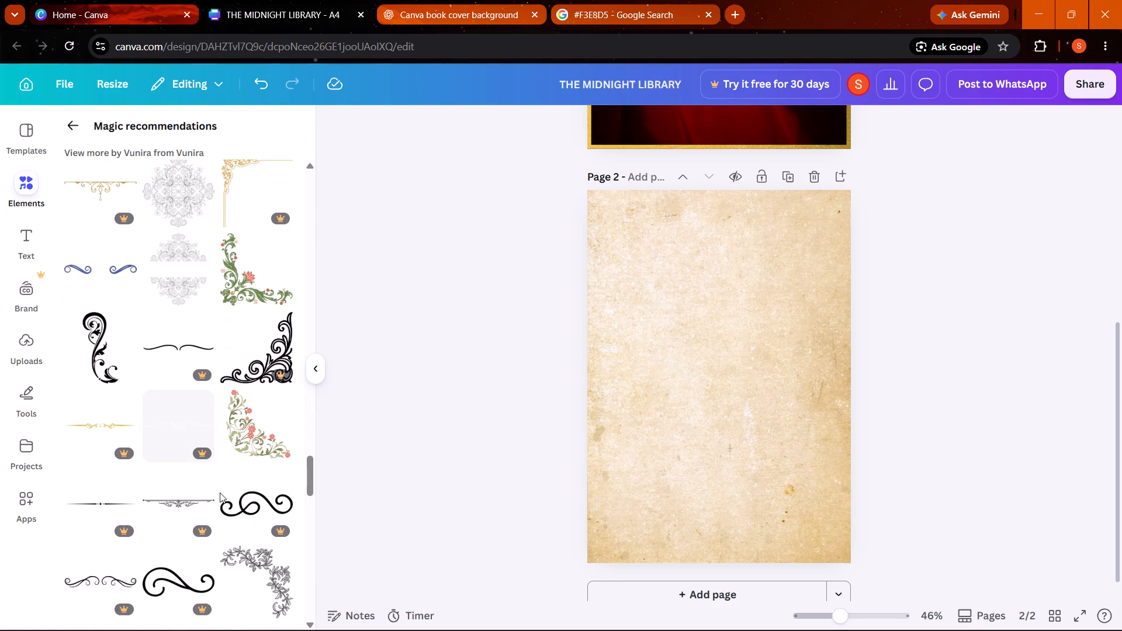
scroll(220, 493, "down", 4)
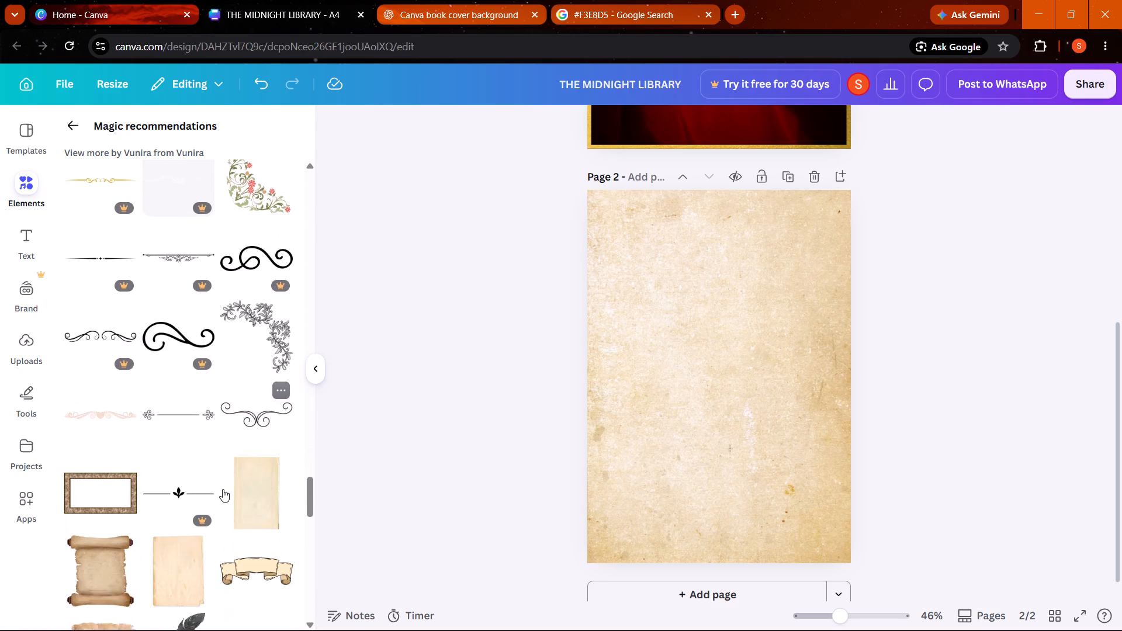
scroll(223, 489, "down", 1)
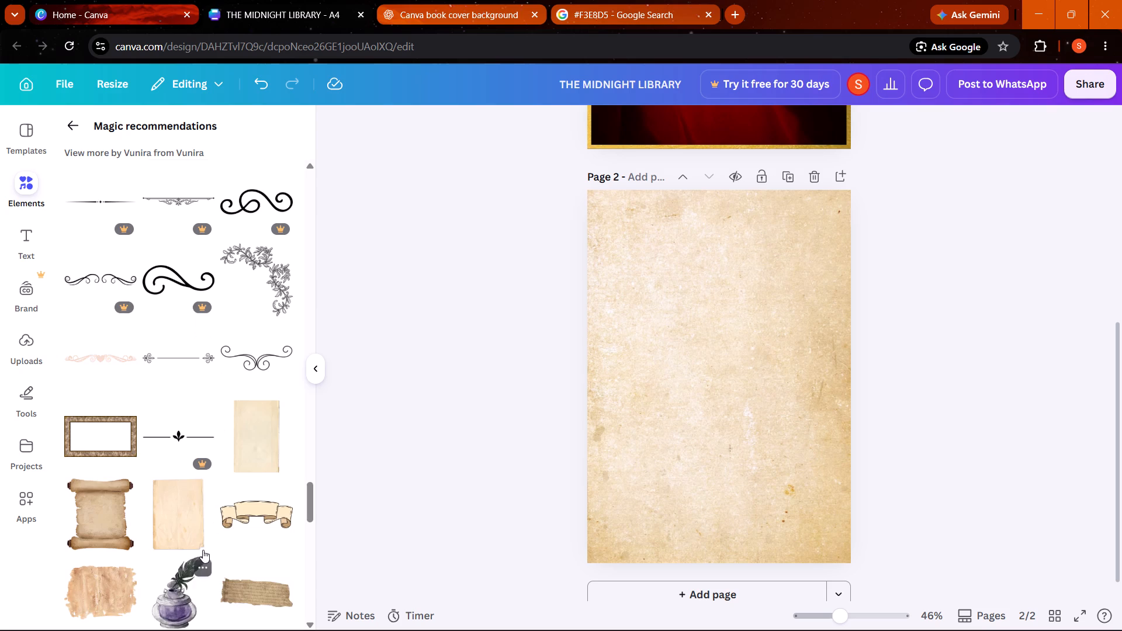
scroll(203, 550, "up", 20)
scroll(203, 550, "up", 14)
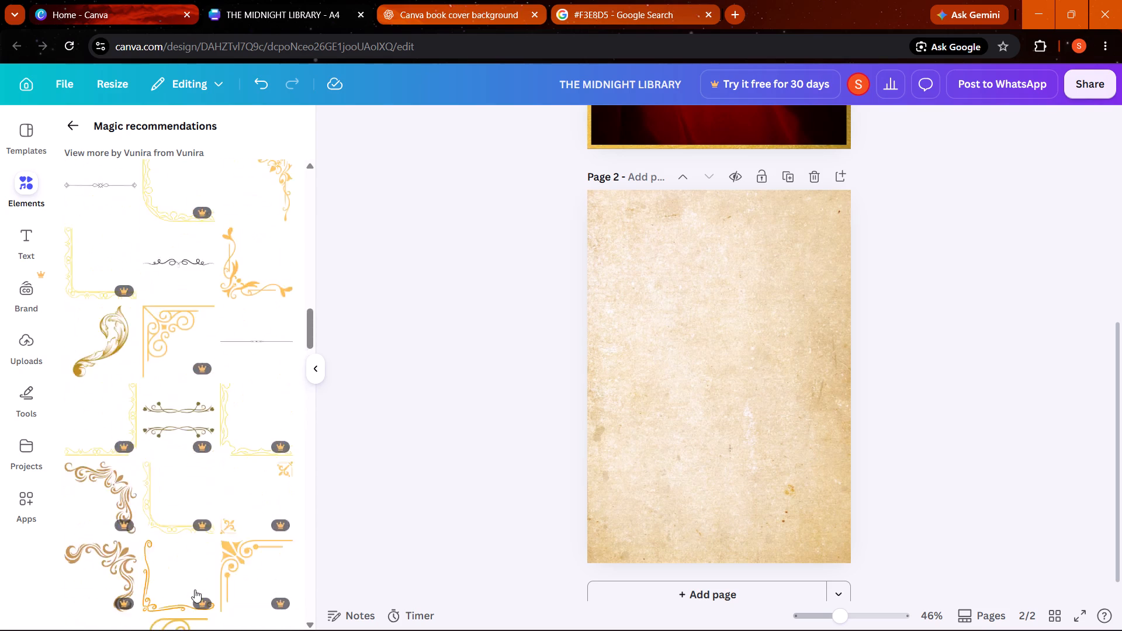
scroll(195, 590, "up", 12)
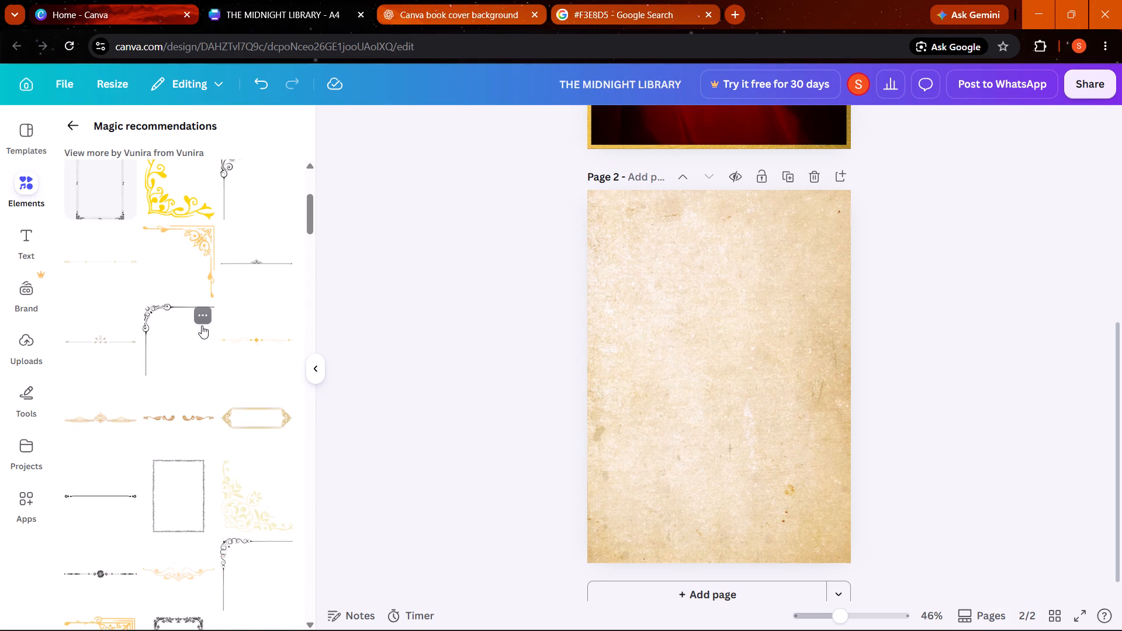
Add the thin gold divider with a central ornament and place it centred near page 2's top edge.
left_click(106, 413)
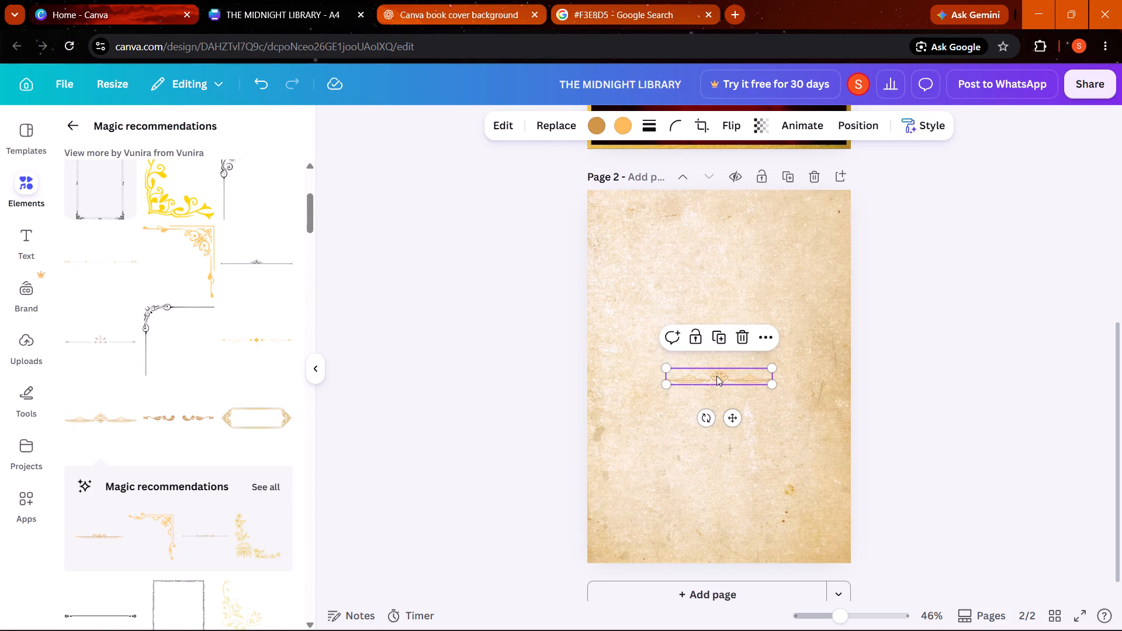
left_click_drag(716, 376, 719, 209)
left_click(760, 348)
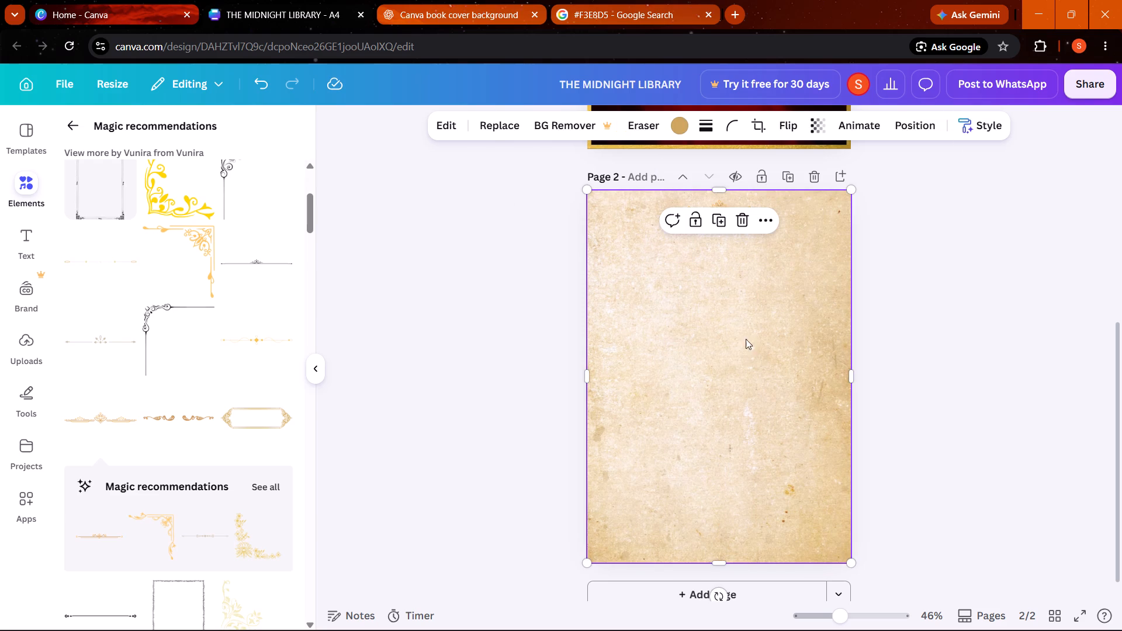
left_click(709, 284)
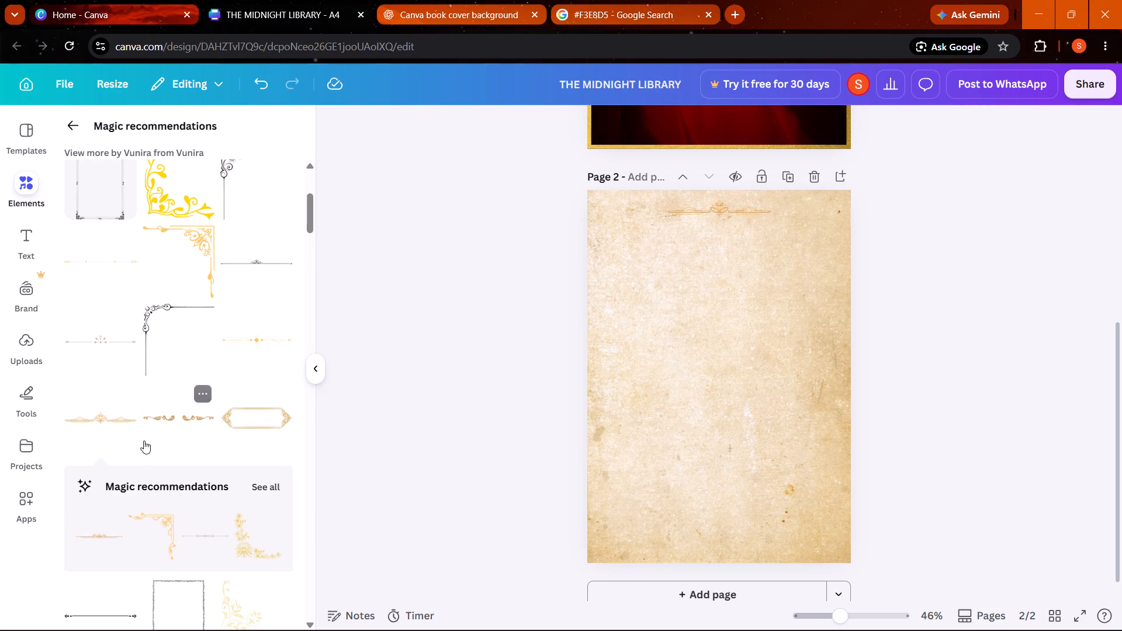
Add the gold scroll divider with a central ornament to page 2 and centre it just below the top divider.
left_click(116, 427)
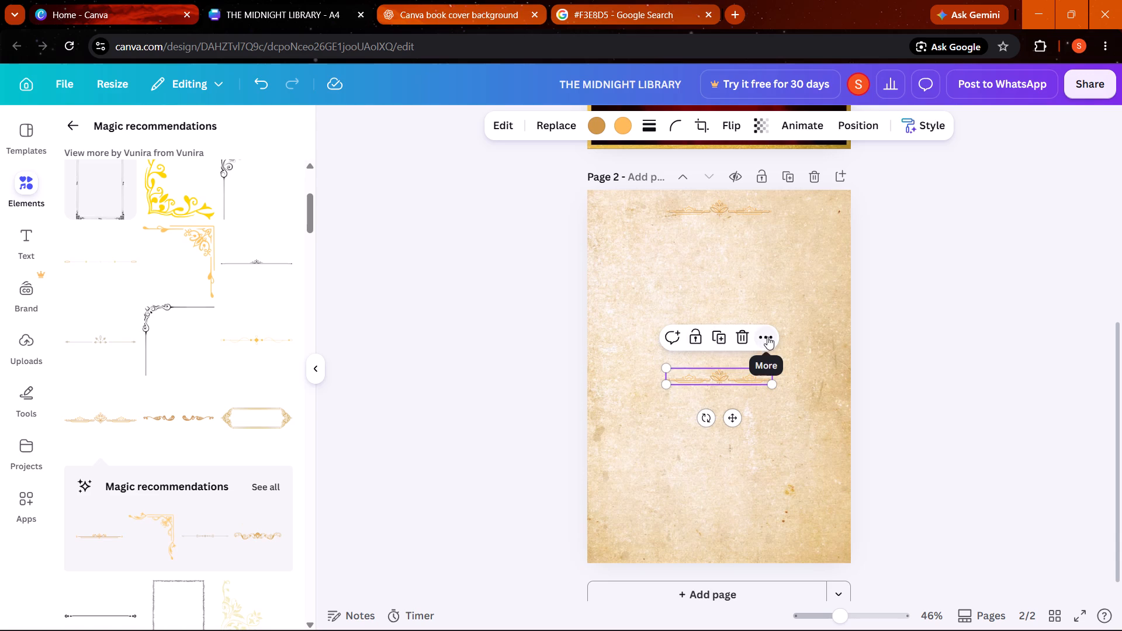
left_click(707, 417)
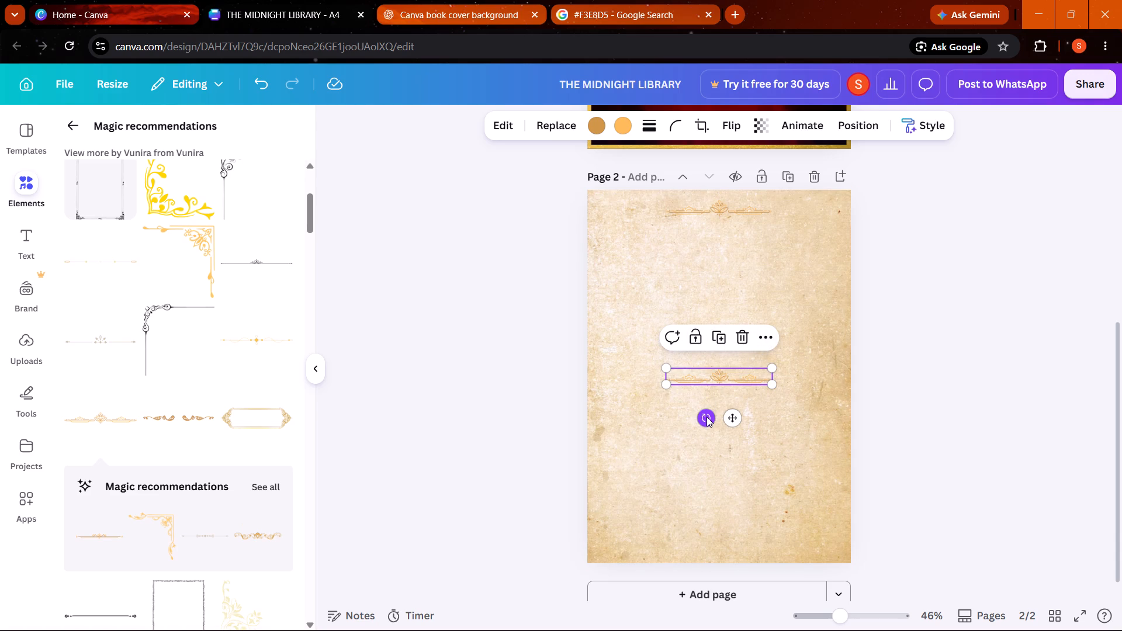
left_click(707, 417)
left_click(707, 417)
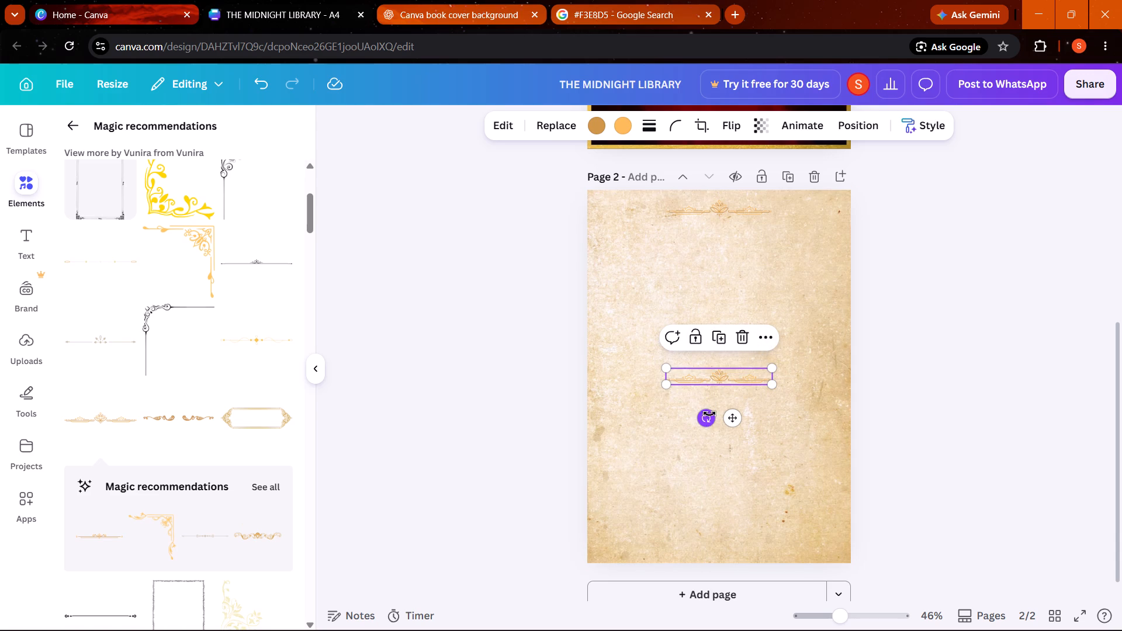
left_click(707, 419)
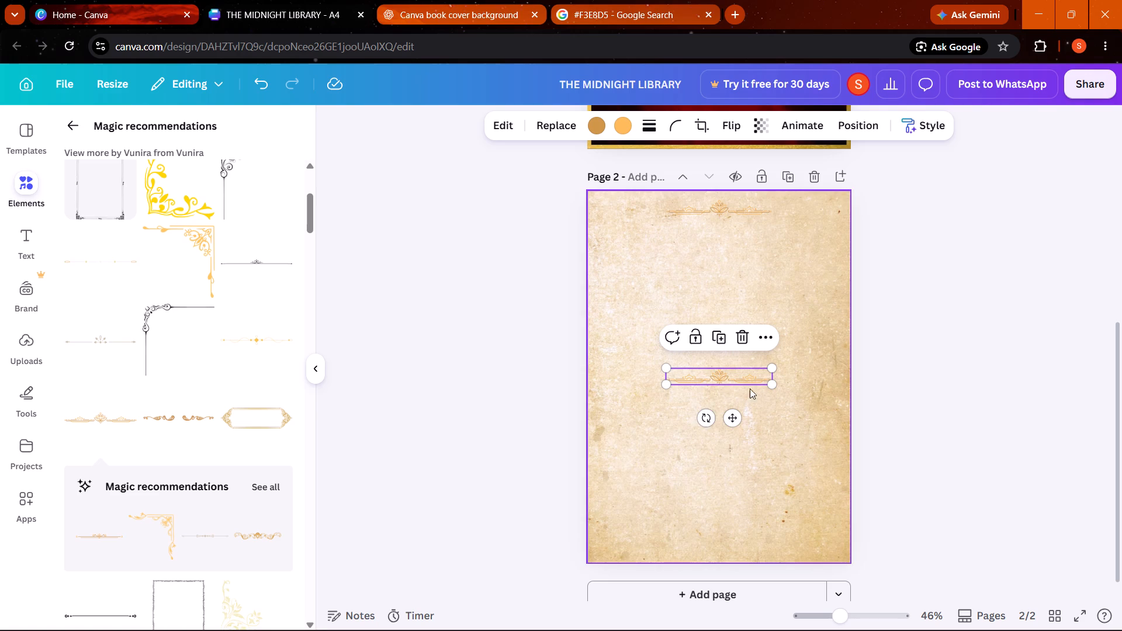
left_click(760, 337)
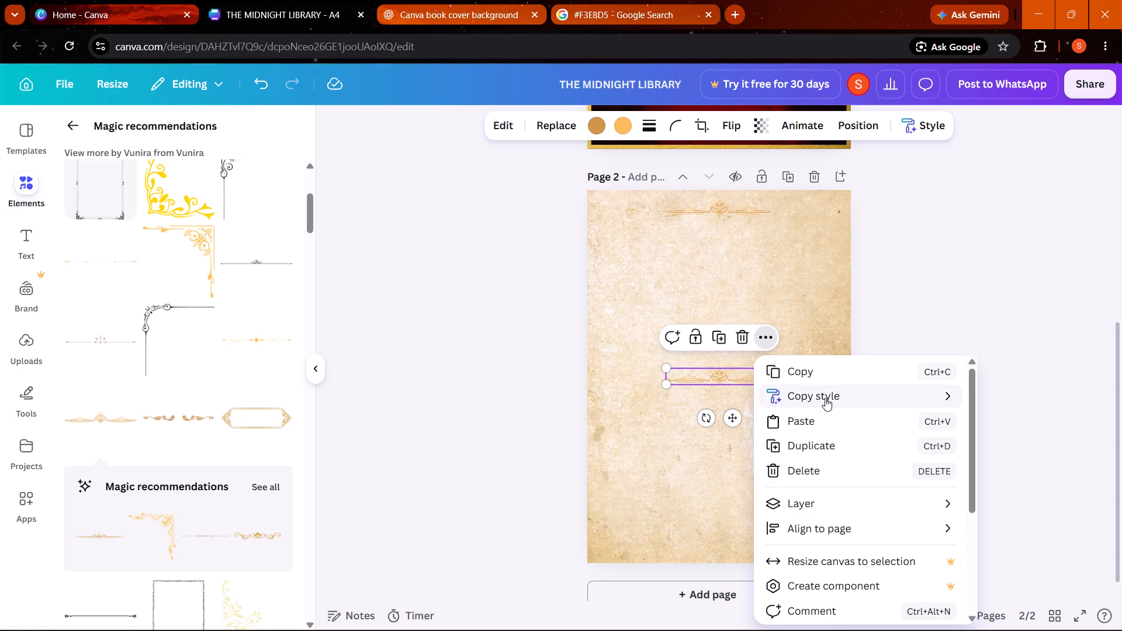
left_click(694, 483)
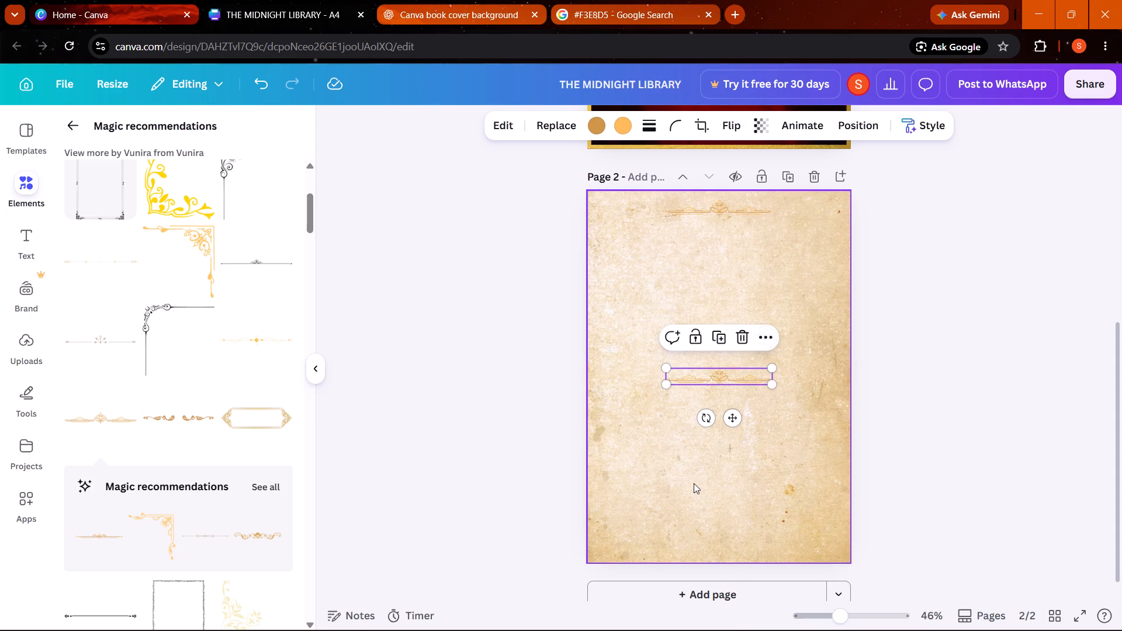
left_click_drag(714, 370, 715, 232)
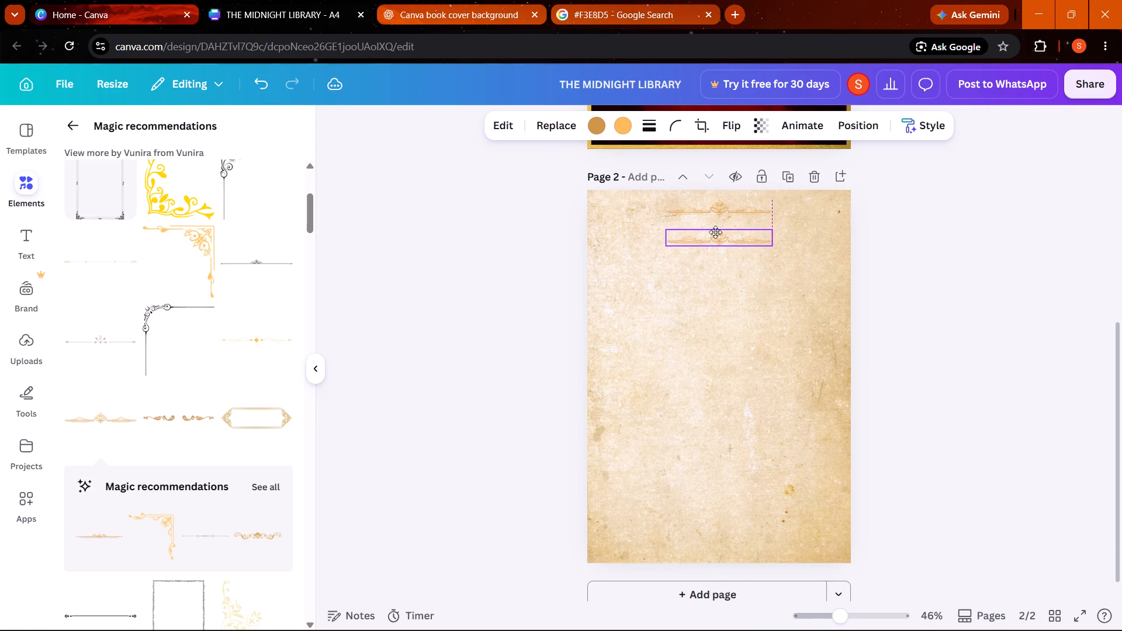
left_click_drag(715, 232, 720, 233)
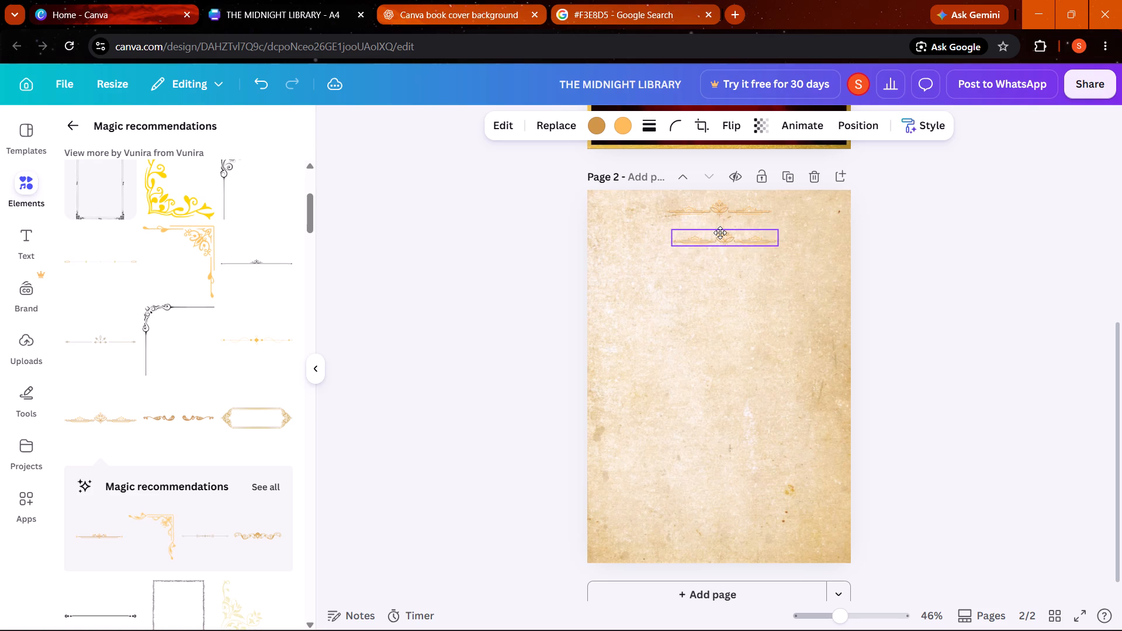
left_click_drag(720, 233, 717, 233)
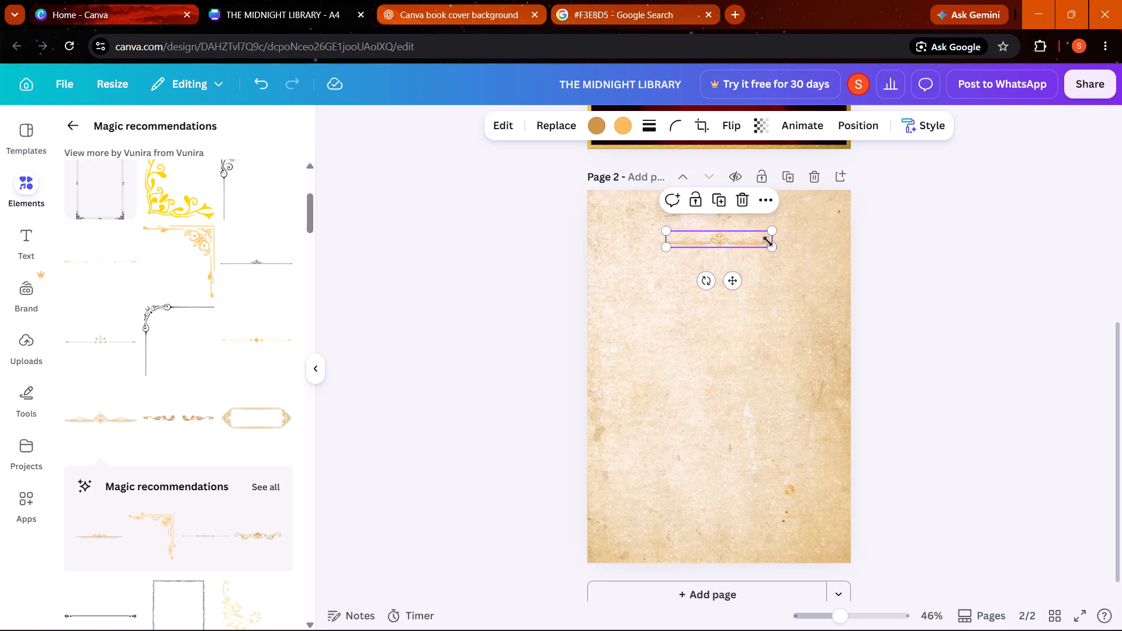
left_click_drag(769, 241, 745, 290)
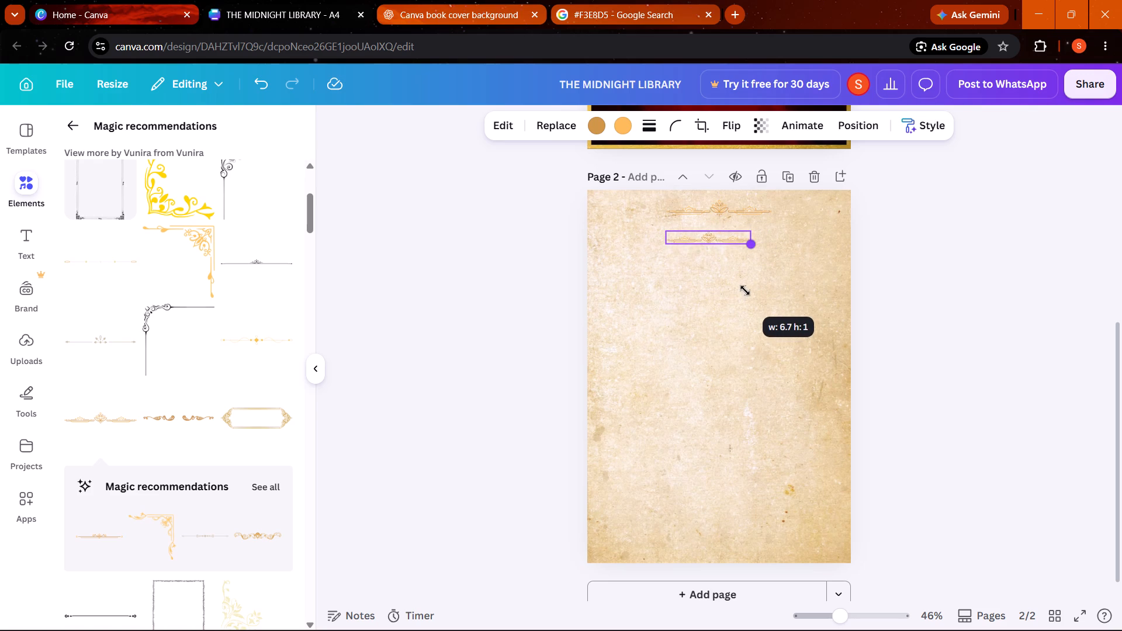
left_click_drag(745, 290, 760, 290)
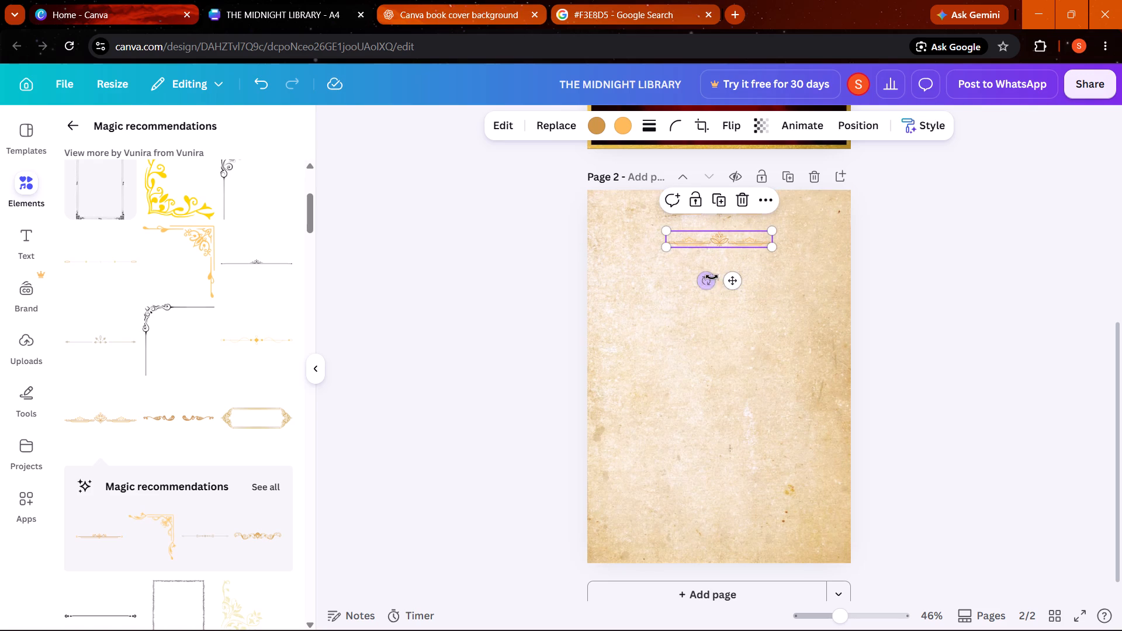
Rotate the lower gold divider upside down so it mirrors the divider above it.
left_click_drag(711, 278, 721, 310)
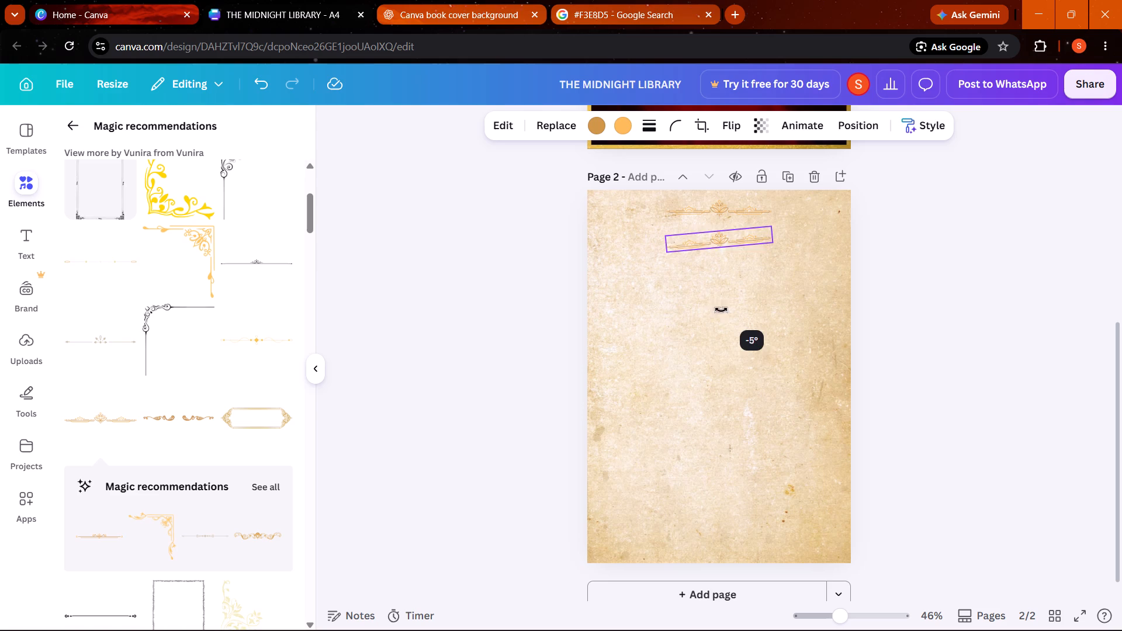
left_click_drag(721, 310, 716, 218)
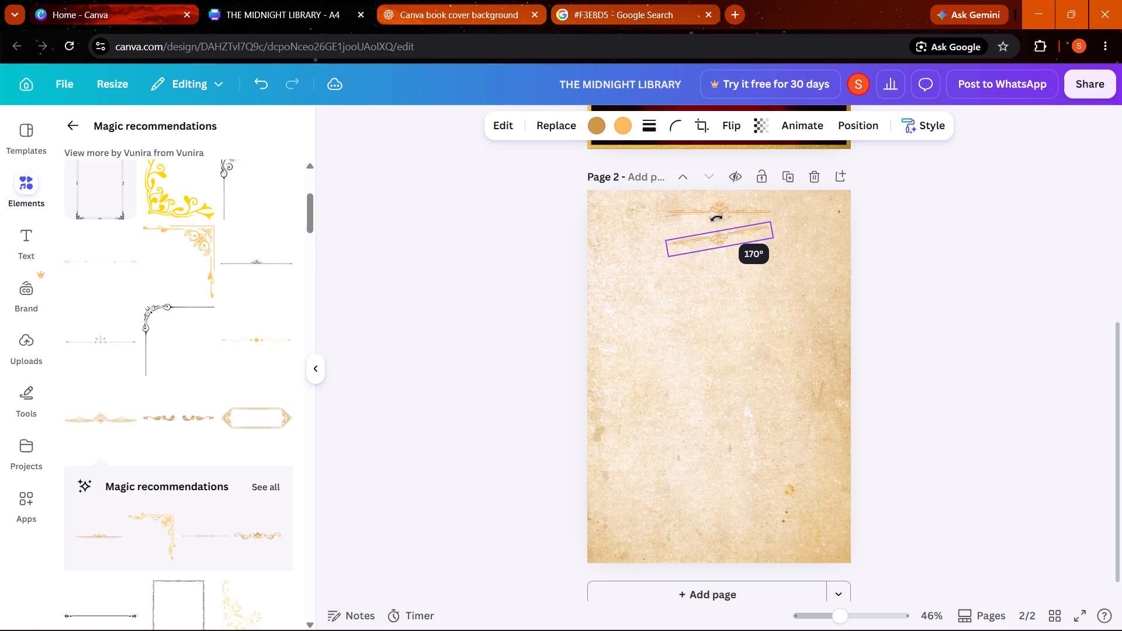
left_click_drag(716, 218, 721, 221)
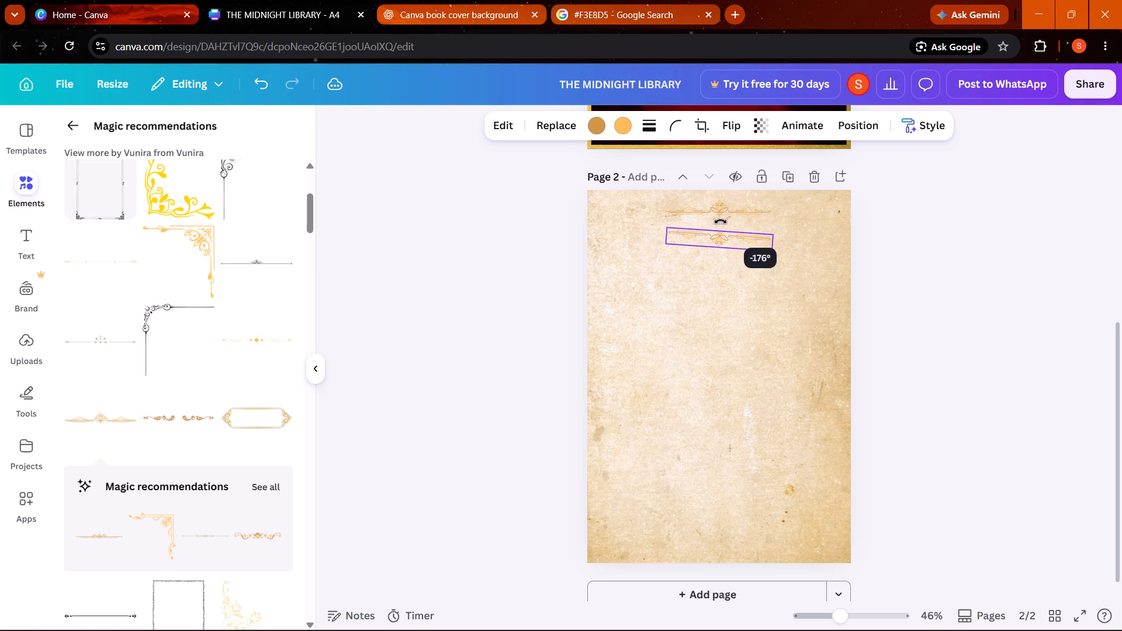
left_click_drag(721, 221, 719, 219)
left_click(715, 358)
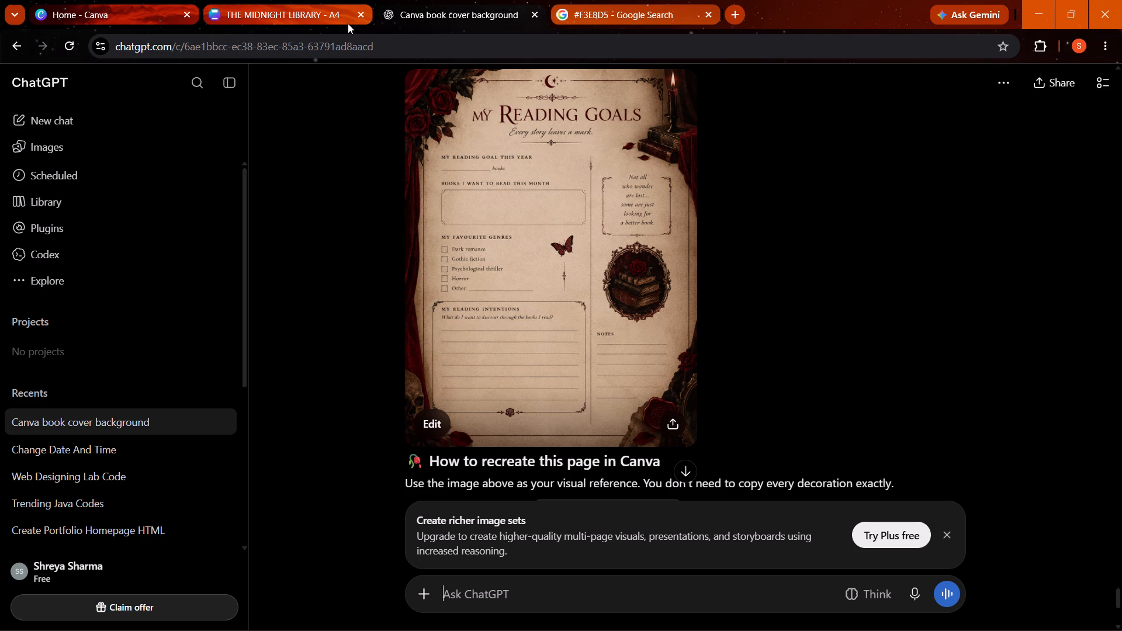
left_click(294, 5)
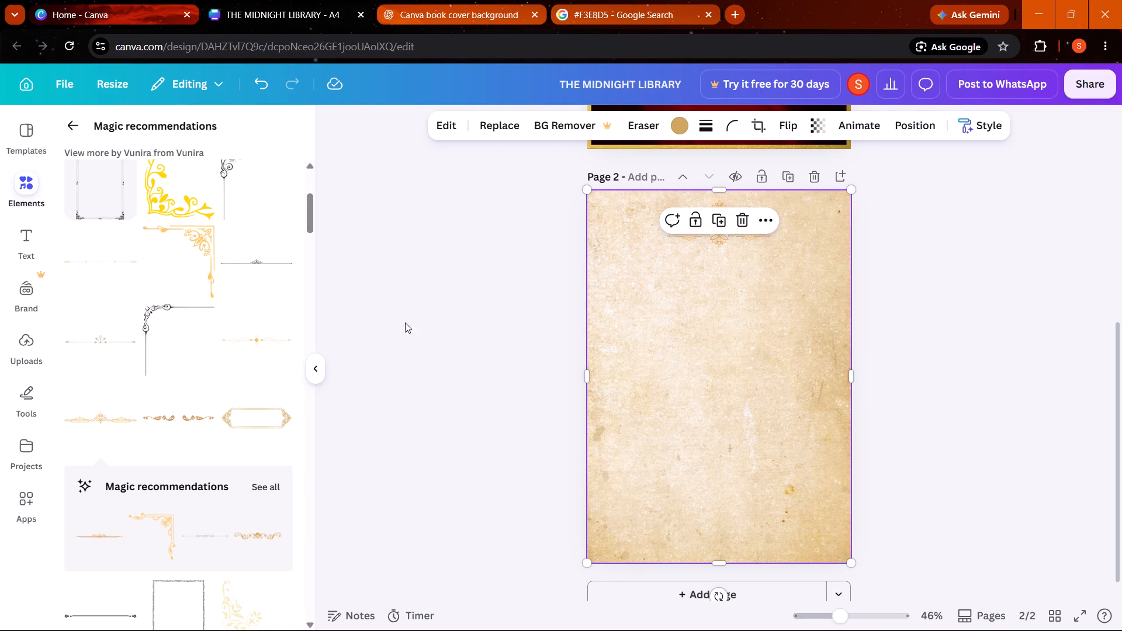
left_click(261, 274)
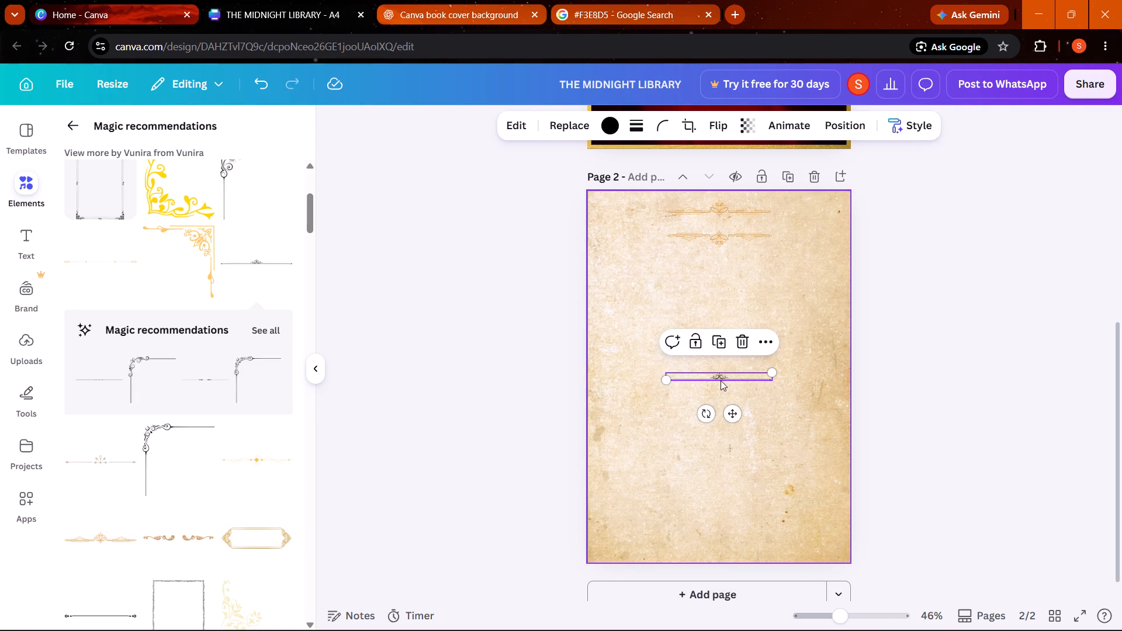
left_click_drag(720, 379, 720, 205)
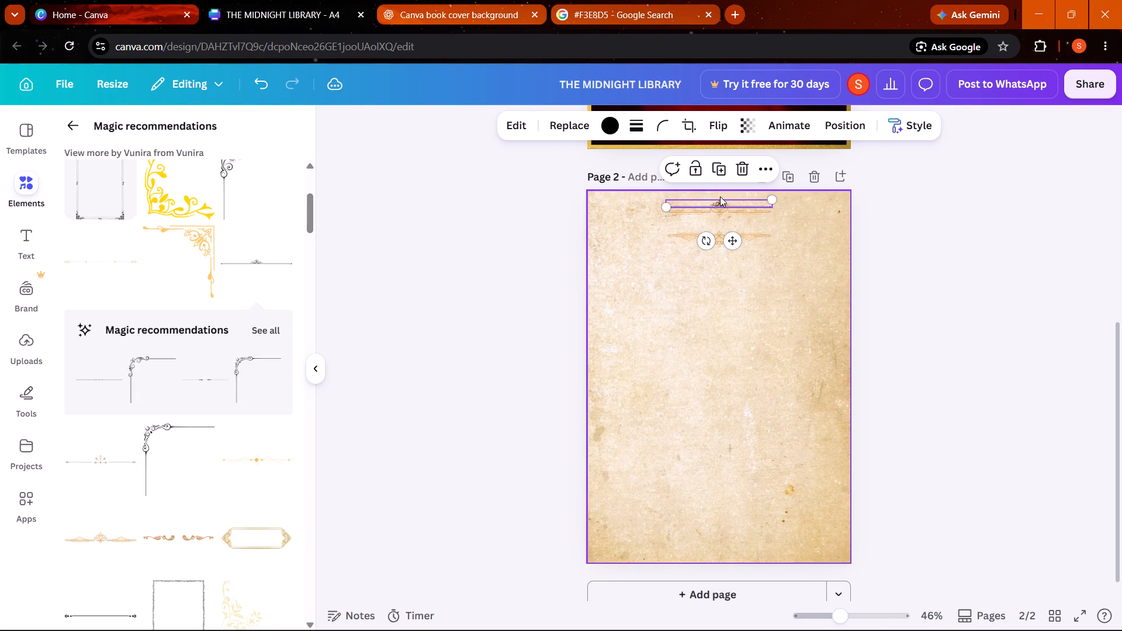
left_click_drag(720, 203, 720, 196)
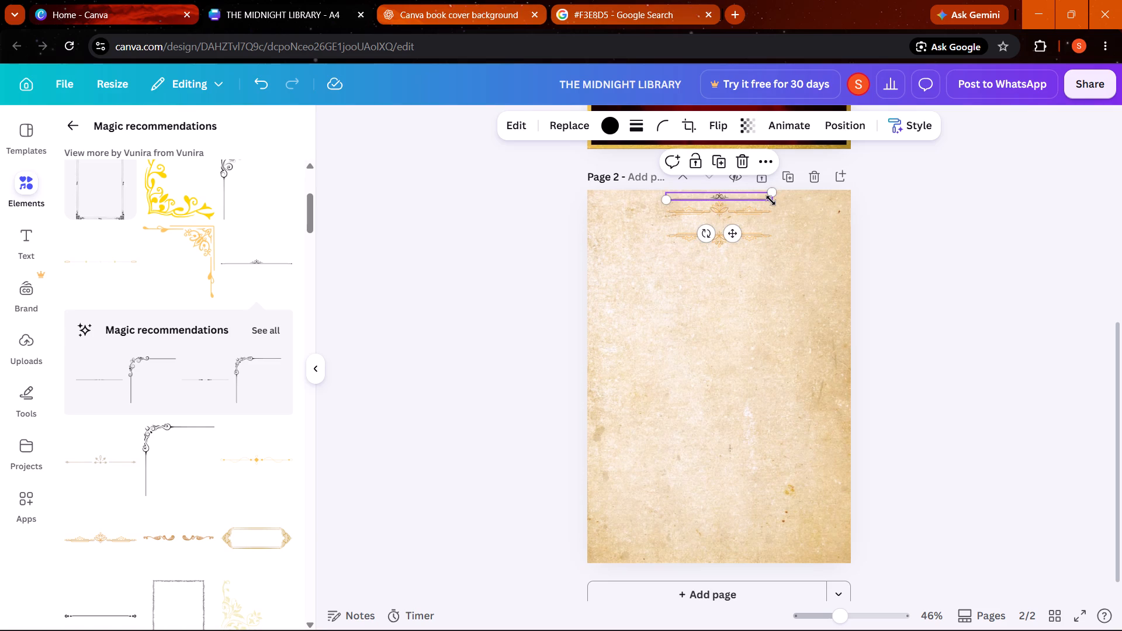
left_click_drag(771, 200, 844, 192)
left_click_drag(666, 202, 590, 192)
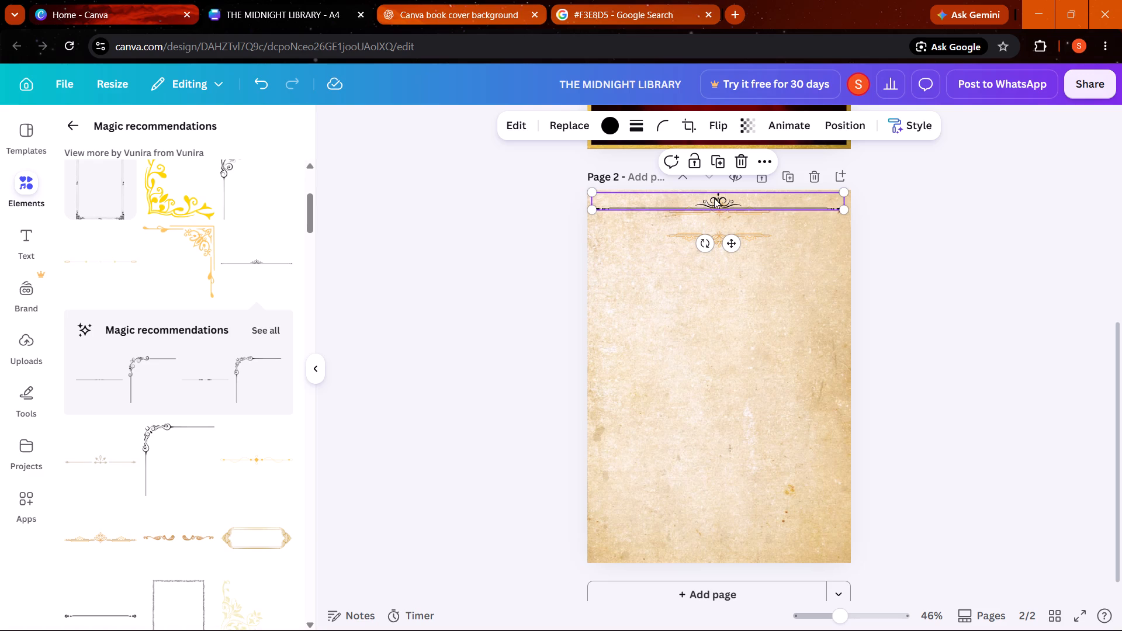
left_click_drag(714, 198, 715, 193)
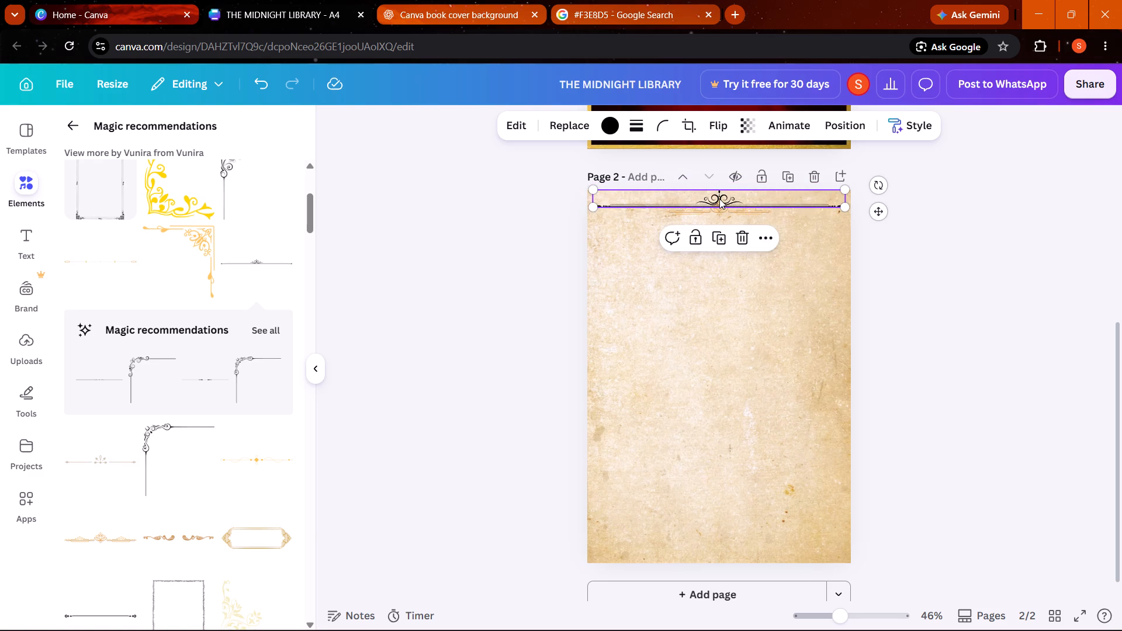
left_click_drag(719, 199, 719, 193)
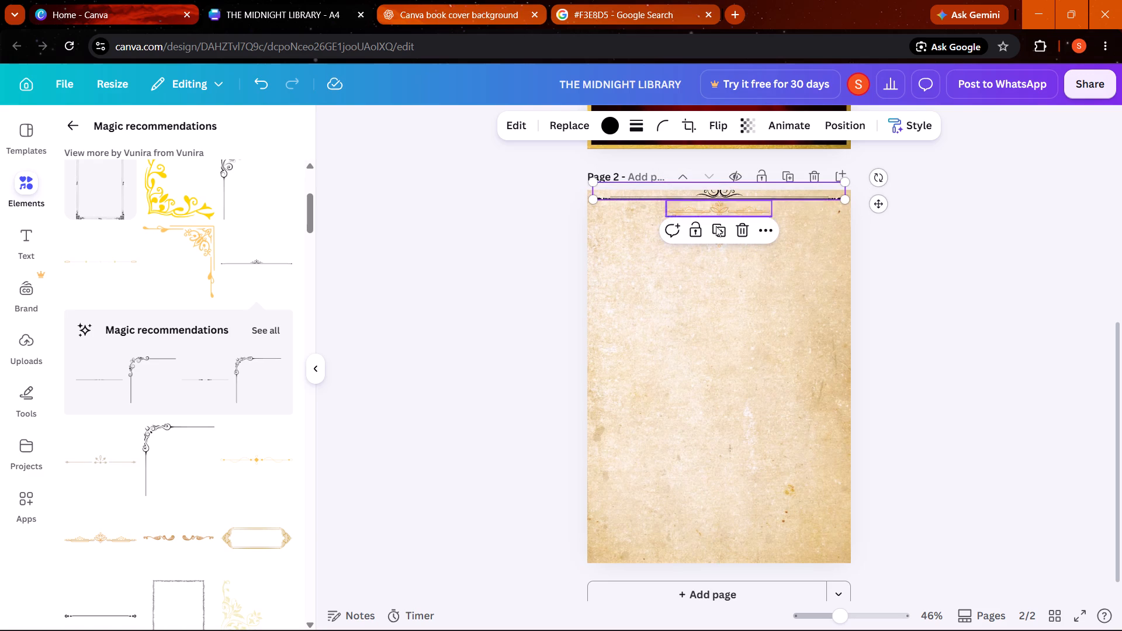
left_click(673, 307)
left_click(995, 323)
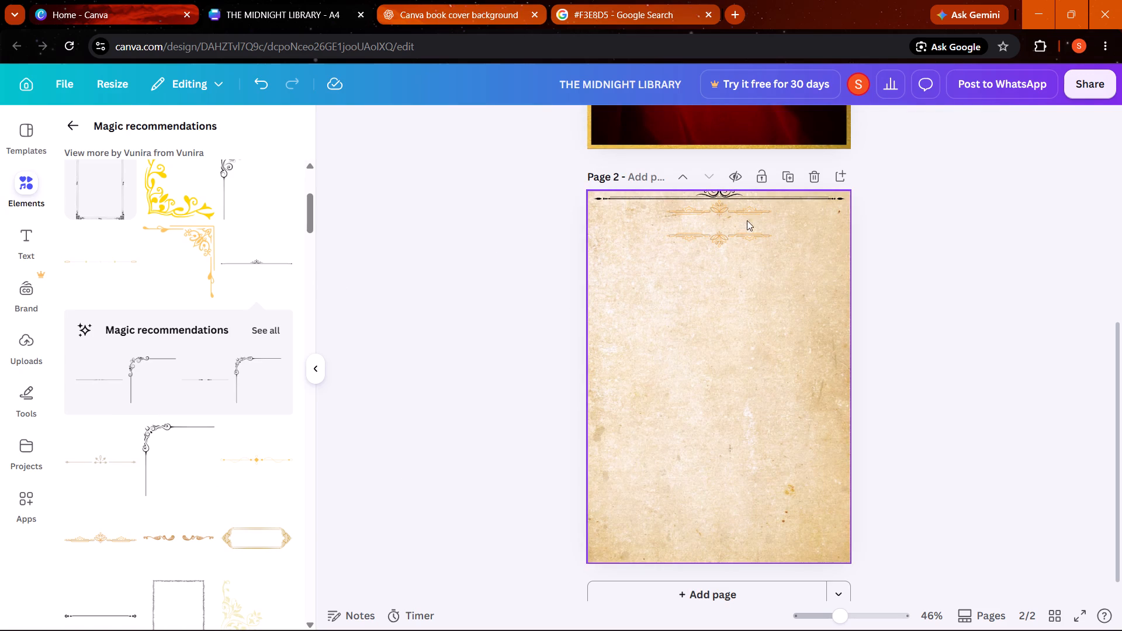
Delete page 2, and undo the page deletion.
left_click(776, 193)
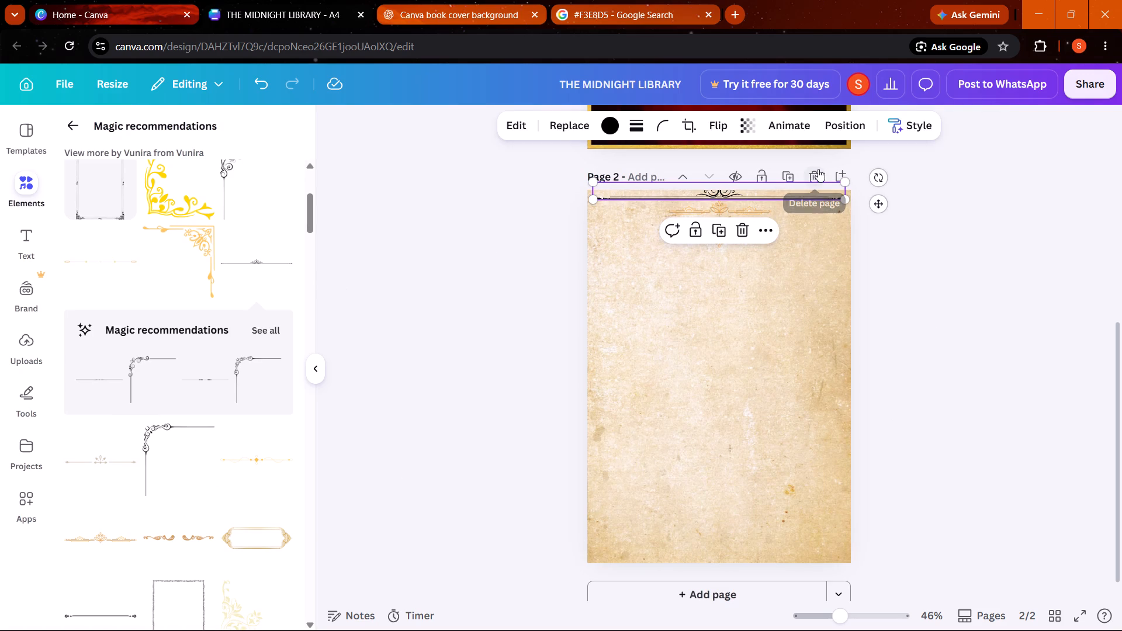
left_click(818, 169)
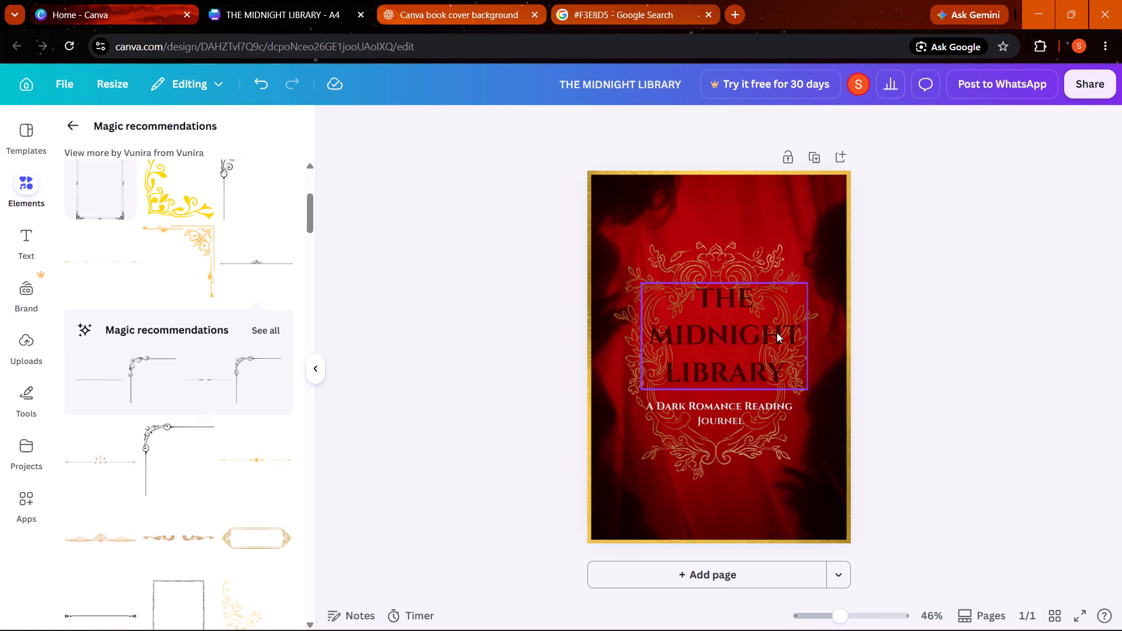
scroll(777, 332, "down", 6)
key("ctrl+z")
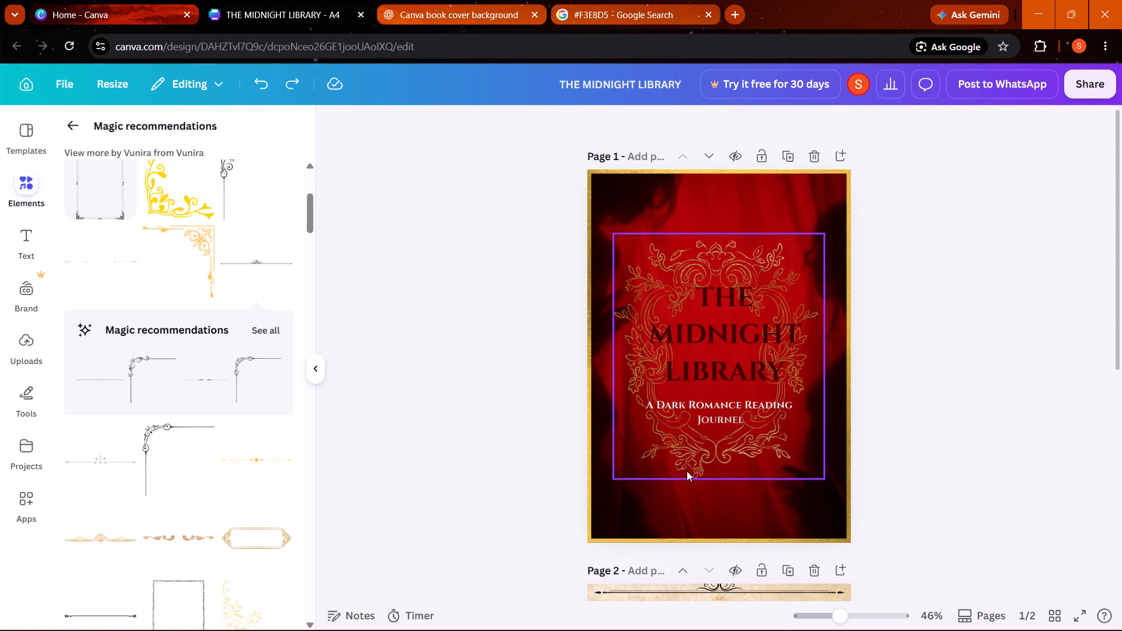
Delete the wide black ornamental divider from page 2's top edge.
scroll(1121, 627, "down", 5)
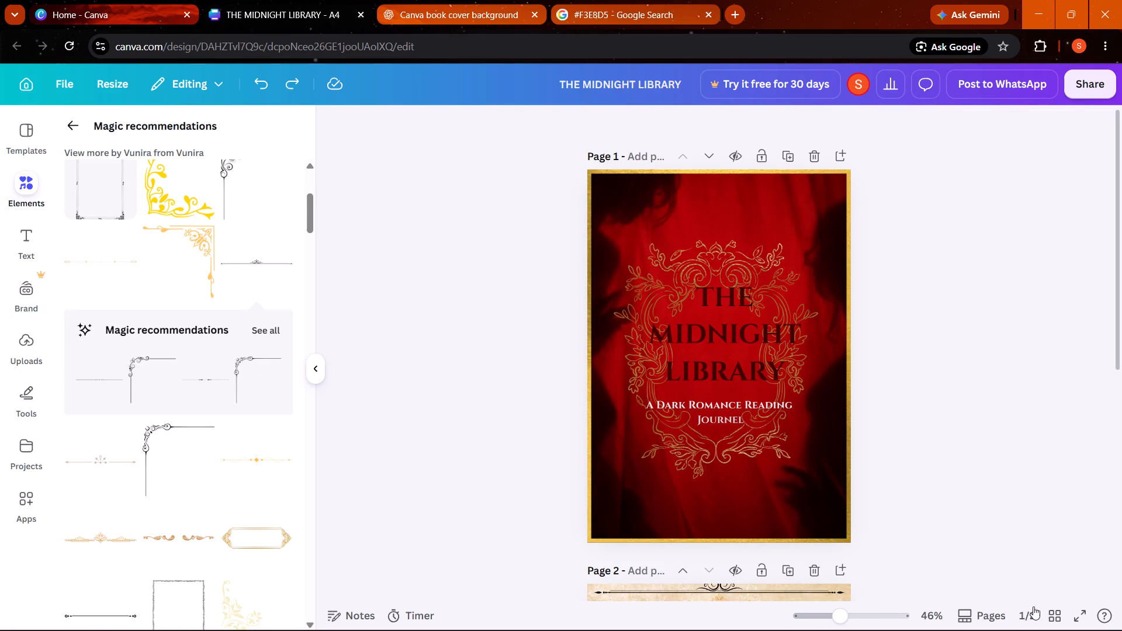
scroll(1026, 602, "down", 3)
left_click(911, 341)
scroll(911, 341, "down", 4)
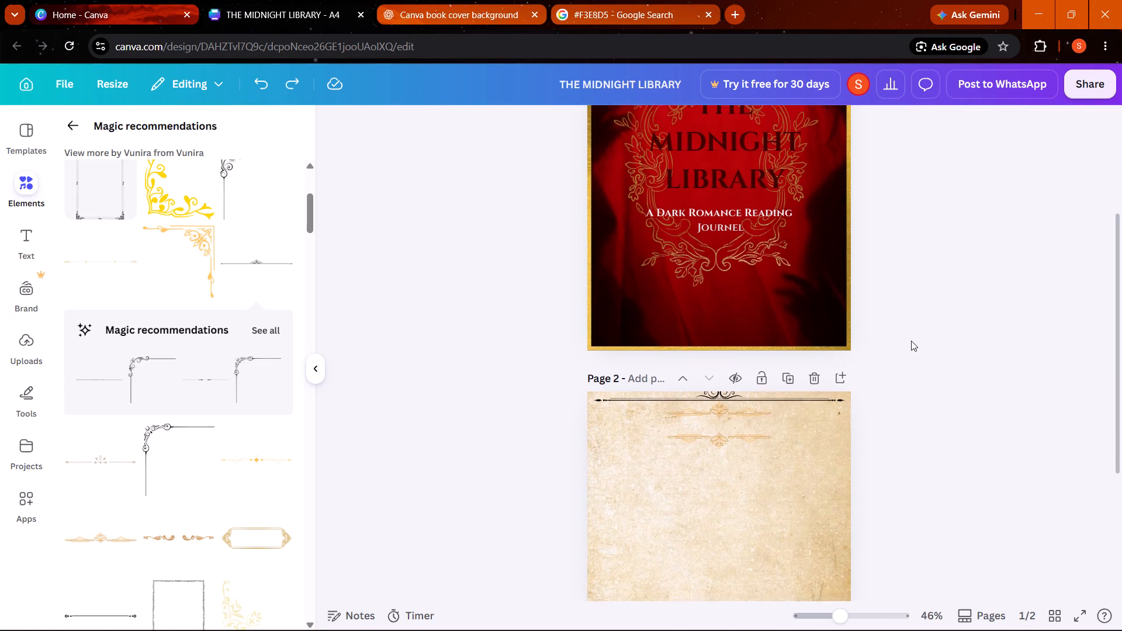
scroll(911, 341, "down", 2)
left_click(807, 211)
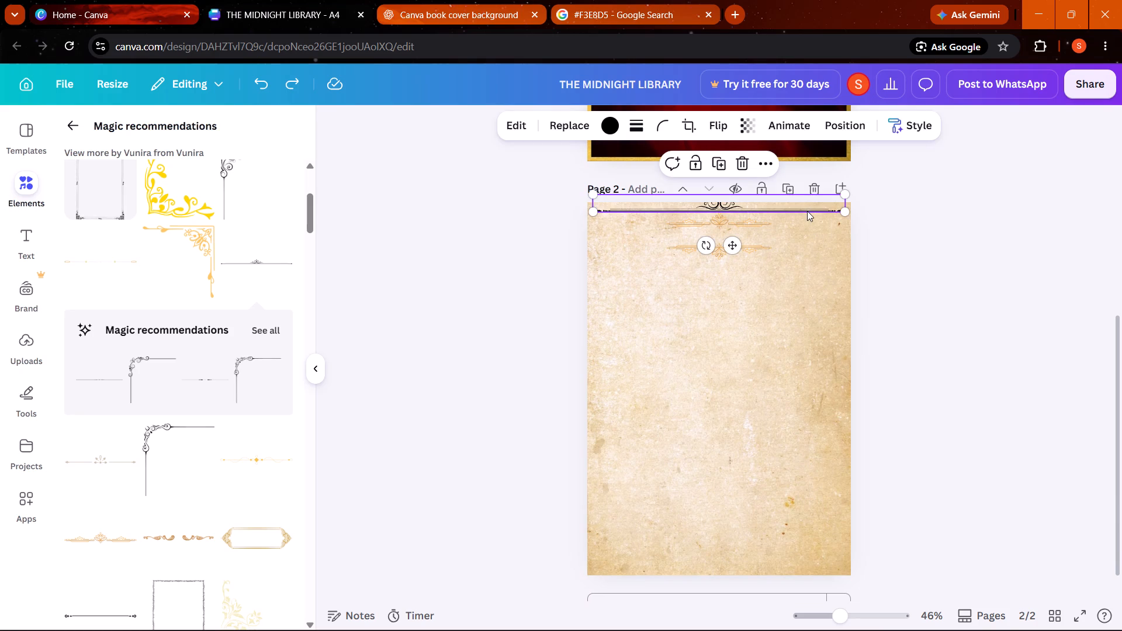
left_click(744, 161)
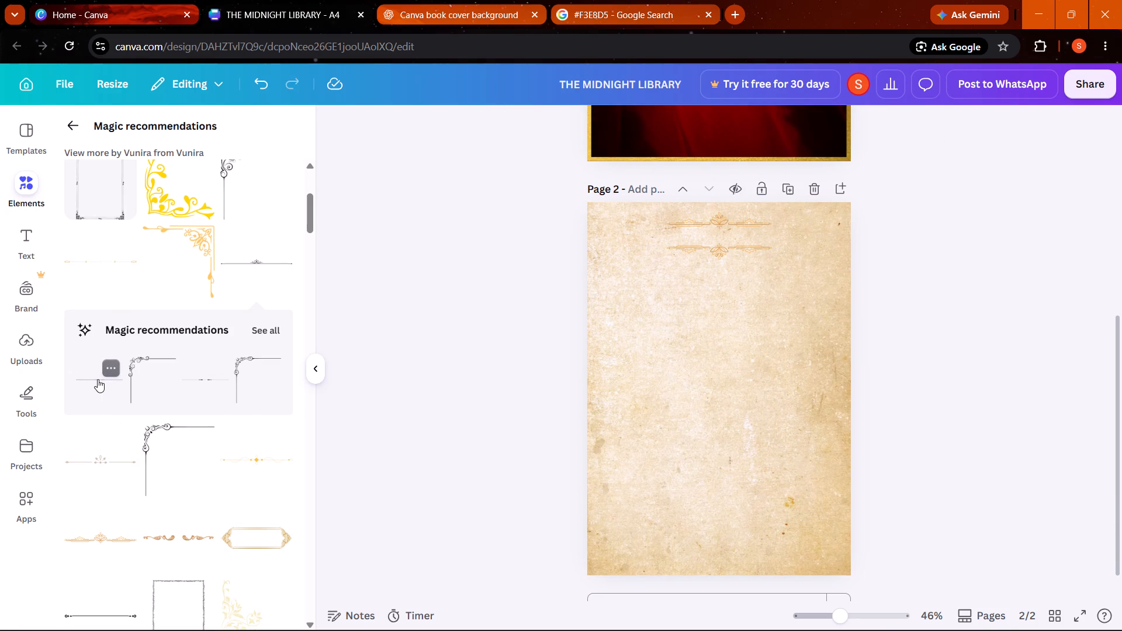
Add the thin black ornamental rectangular frame to page 2 and enlarge it to about 20.5 × 28.7, nearly filling the page.
scroll(140, 553, "down", 2)
scroll(207, 603, "down", 1)
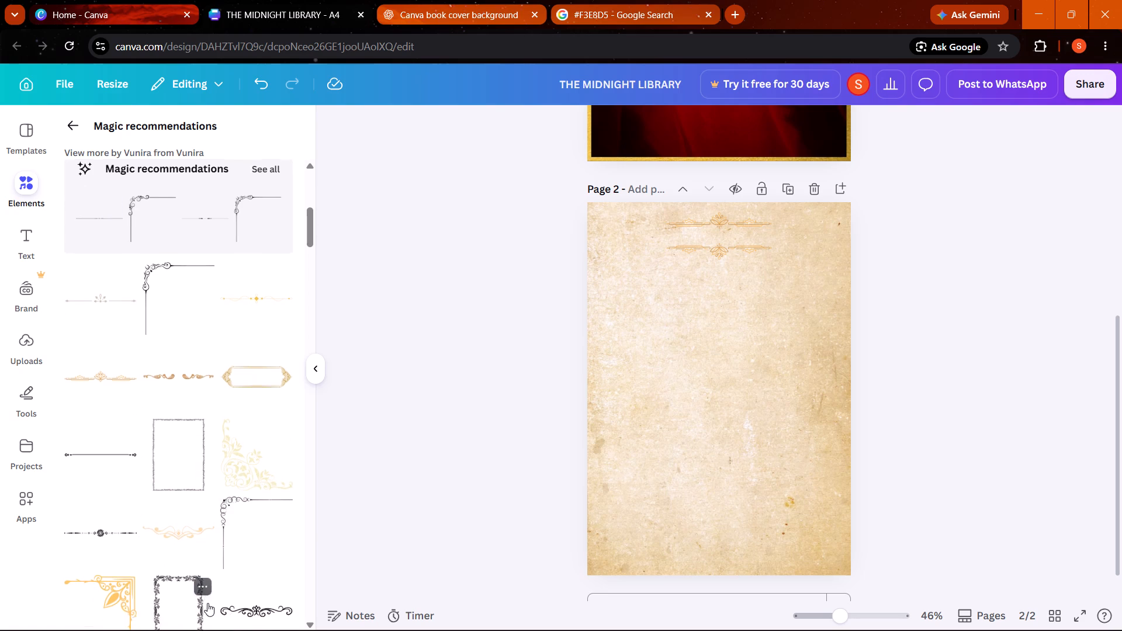
scroll(207, 603, "down", 1)
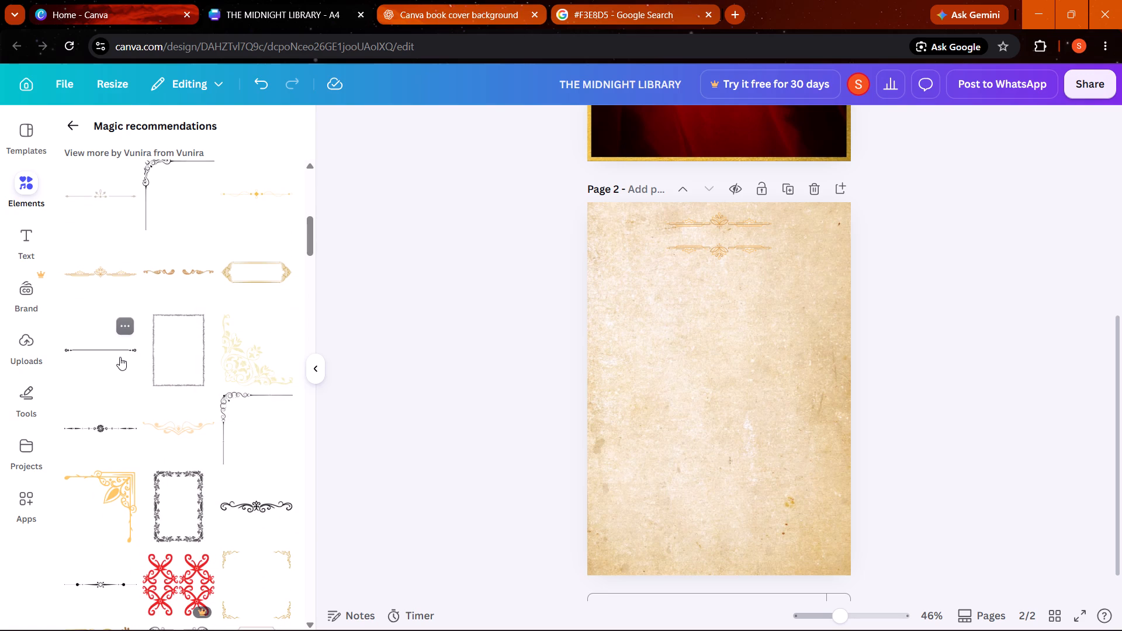
left_click(176, 356)
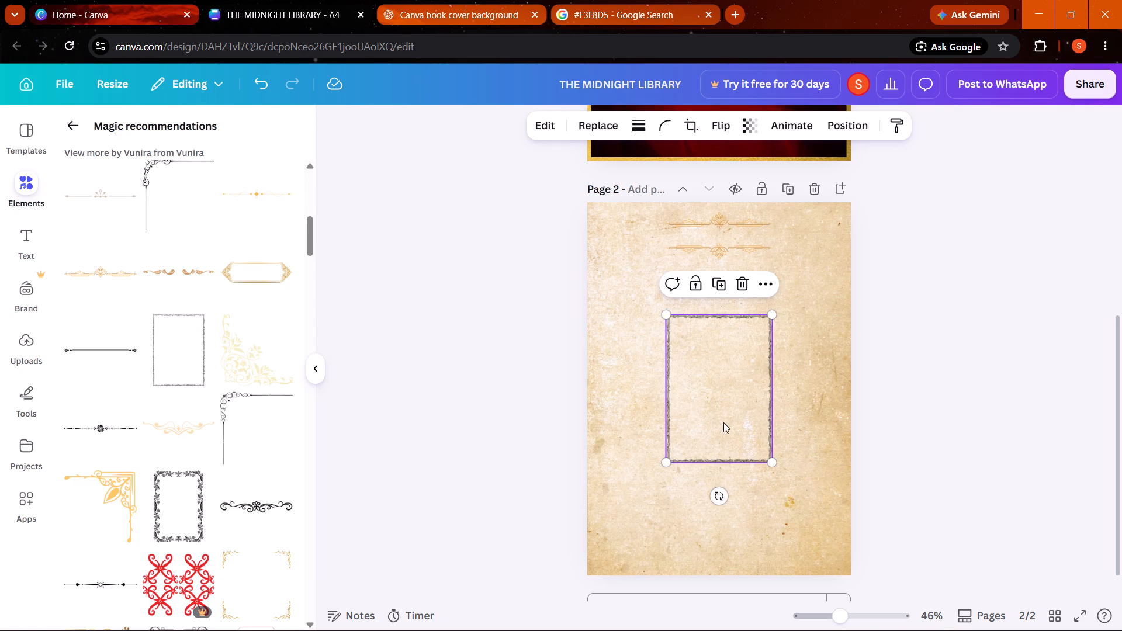
left_click_drag(666, 317, 643, 269)
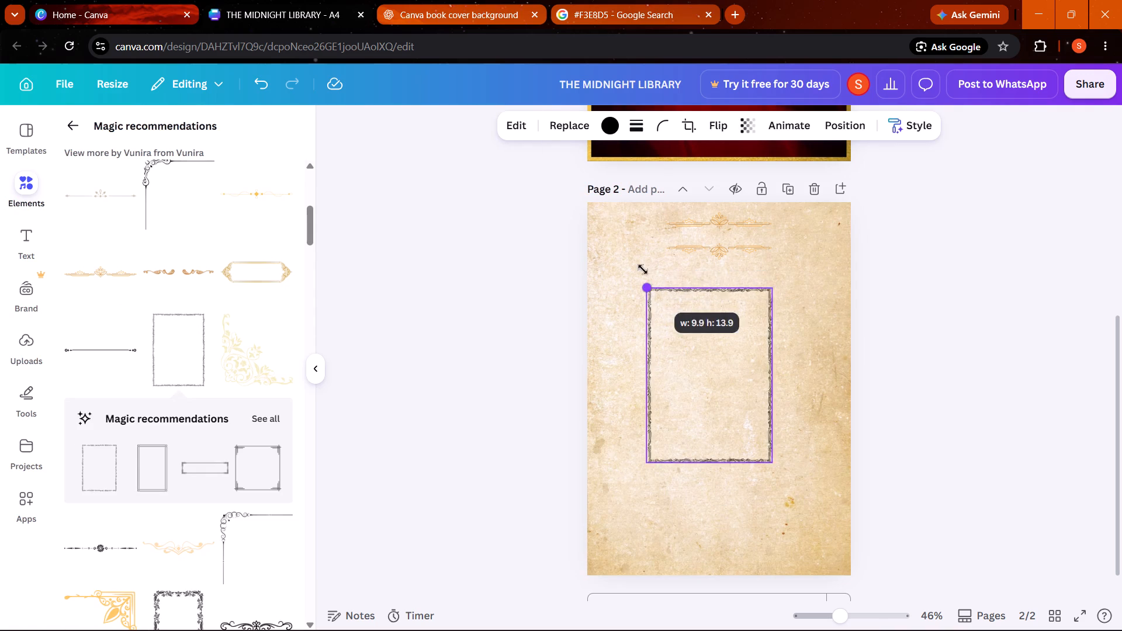
left_click_drag(643, 269, 638, 255)
left_click_drag(629, 262, 628, 259)
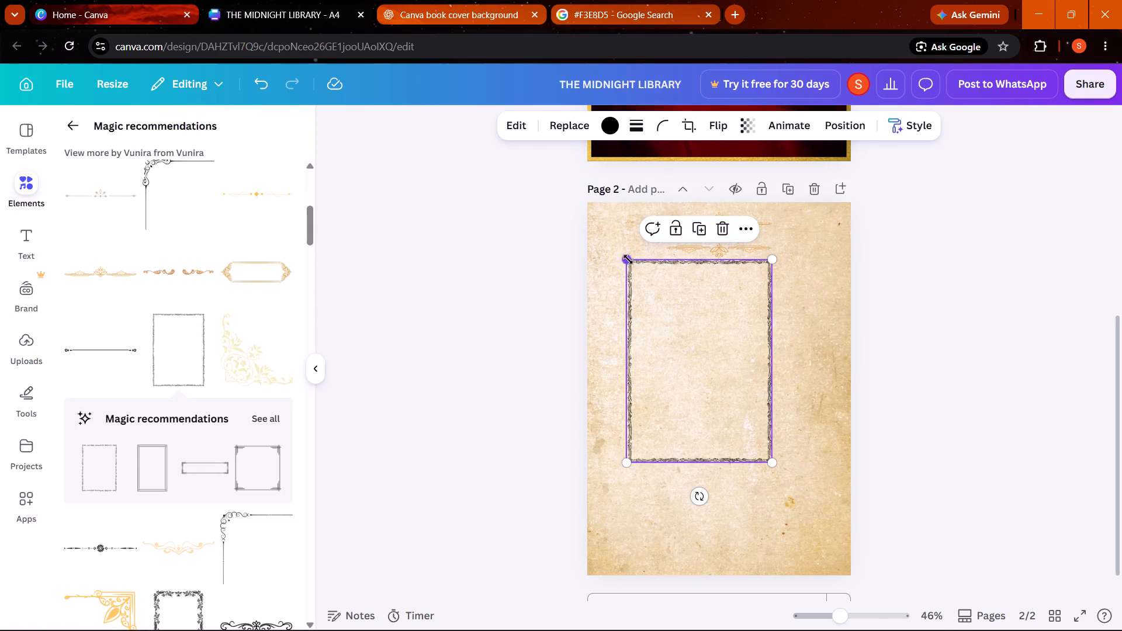
left_click_drag(628, 259, 604, 210)
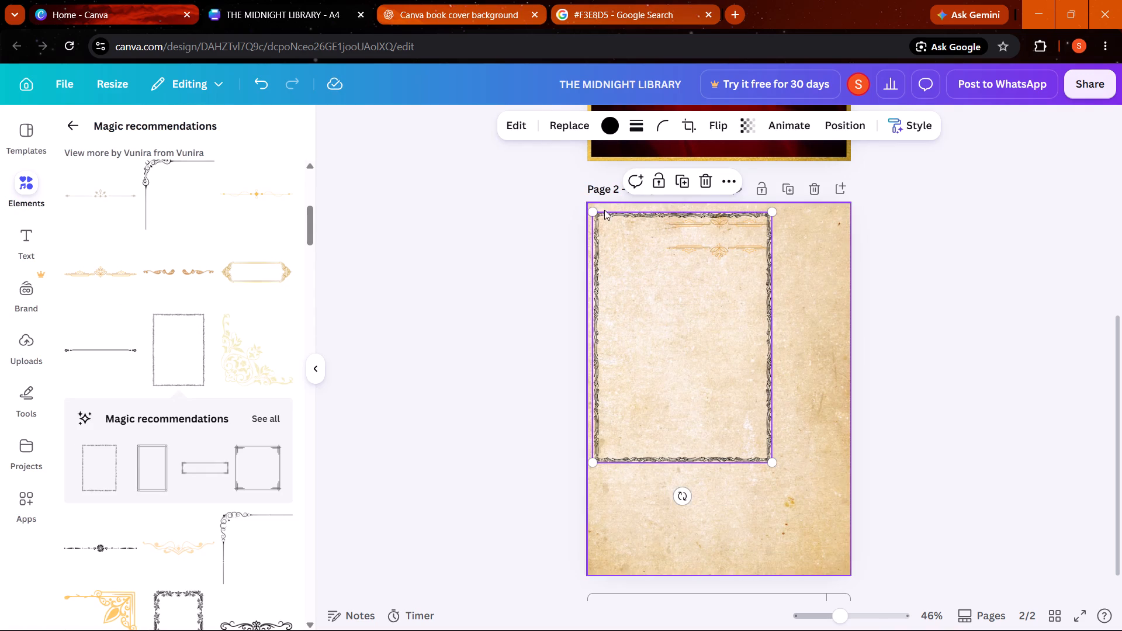
left_click_drag(771, 213, 772, 213)
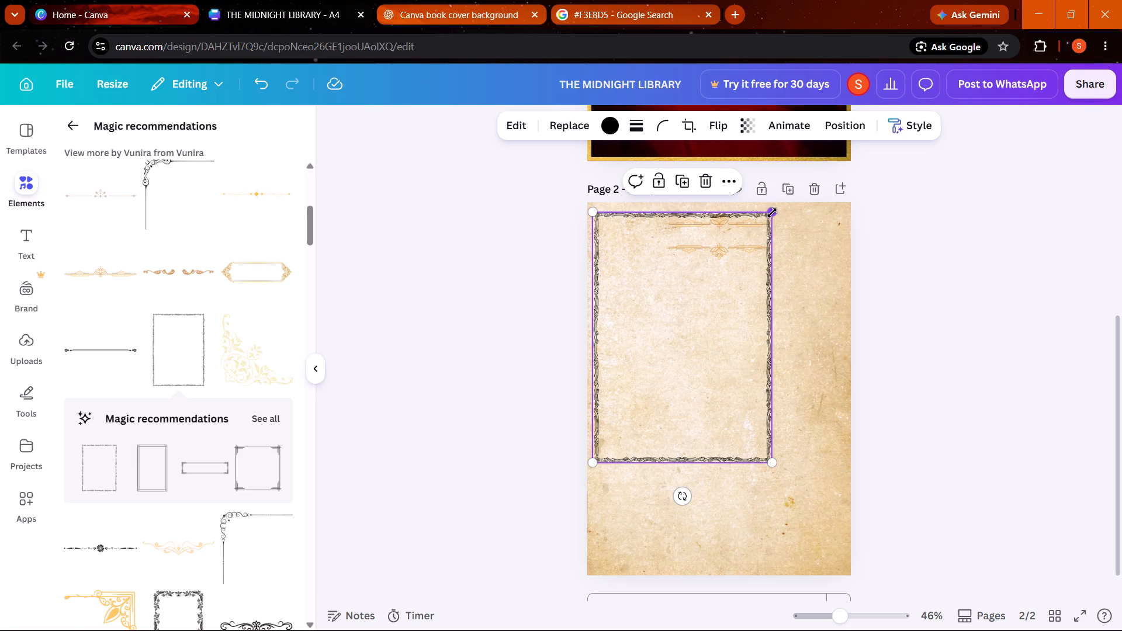
left_click_drag(772, 213, 799, 219)
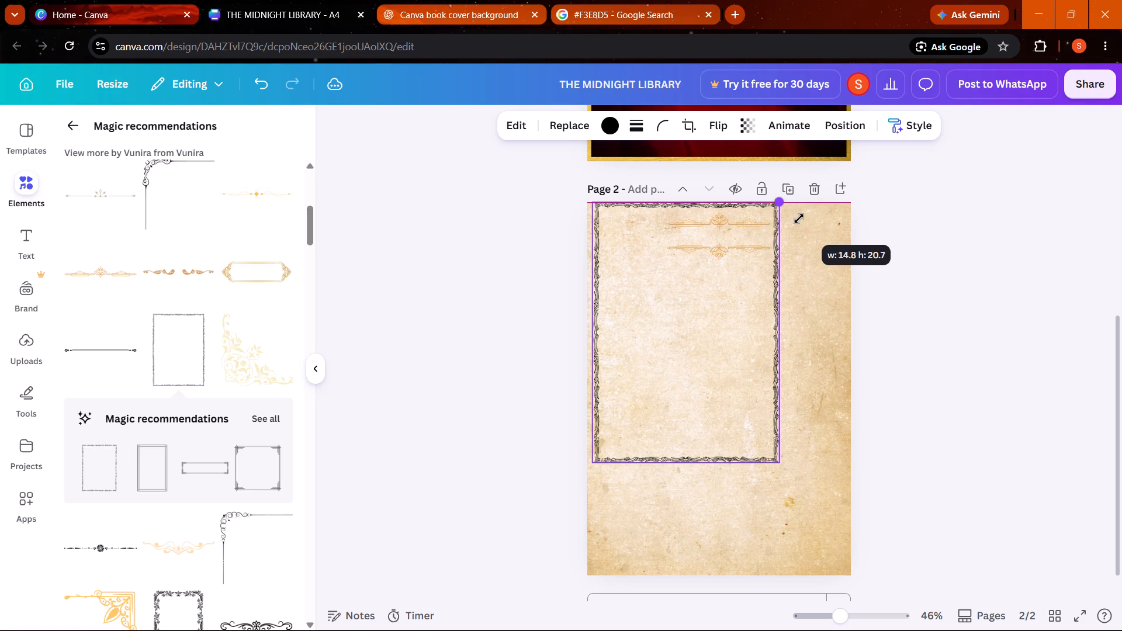
left_click_drag(799, 219, 800, 226)
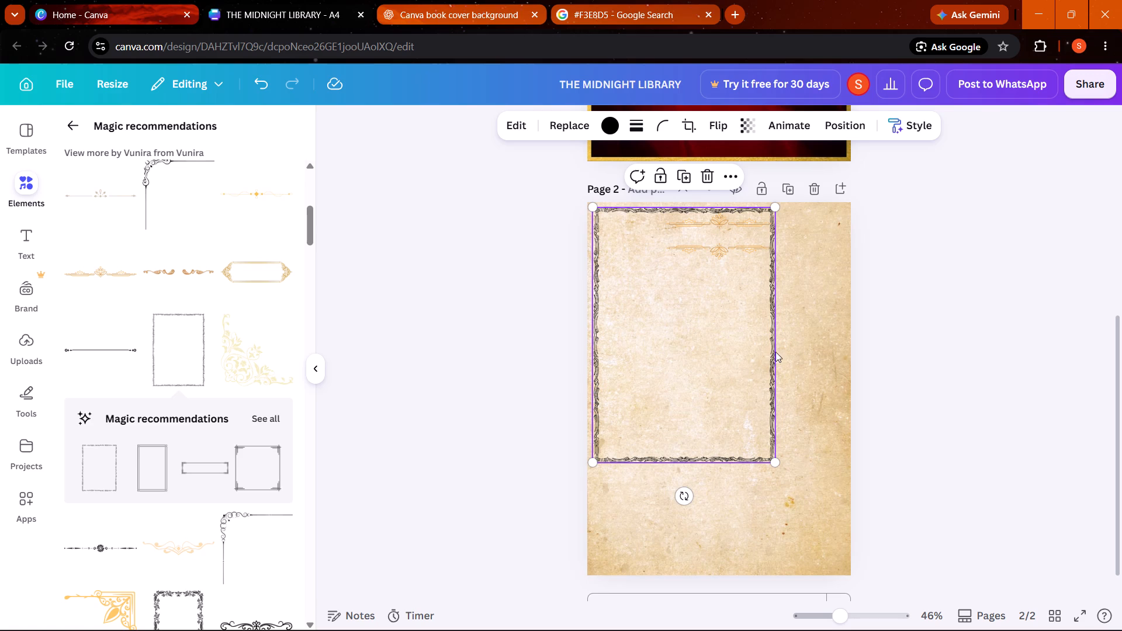
left_click_drag(775, 459, 833, 543)
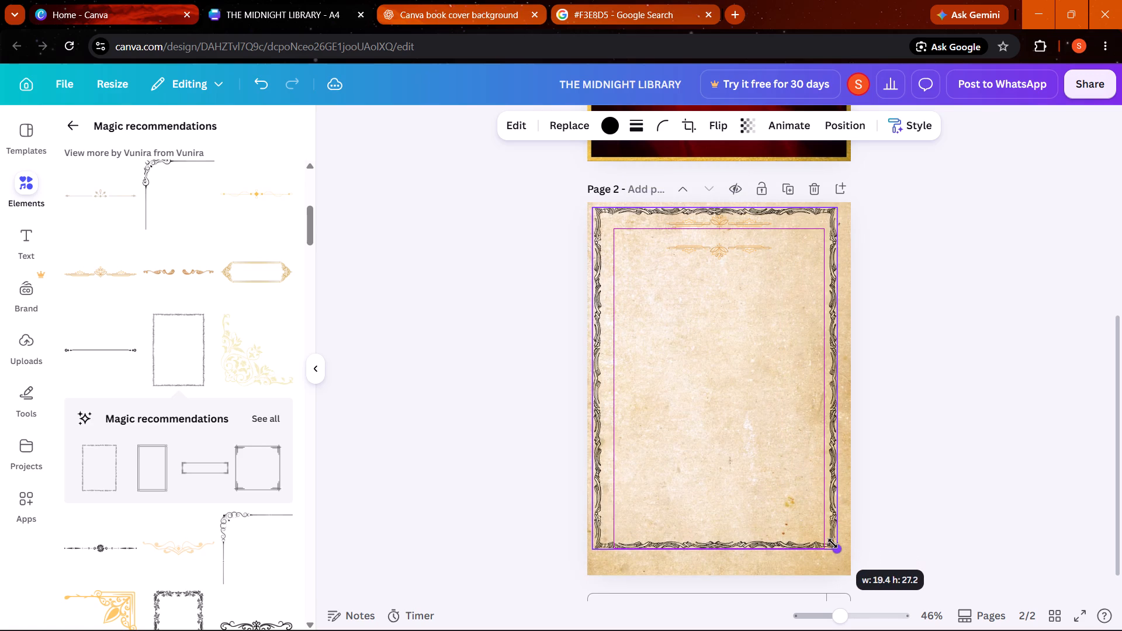
left_click_drag(833, 543, 834, 573)
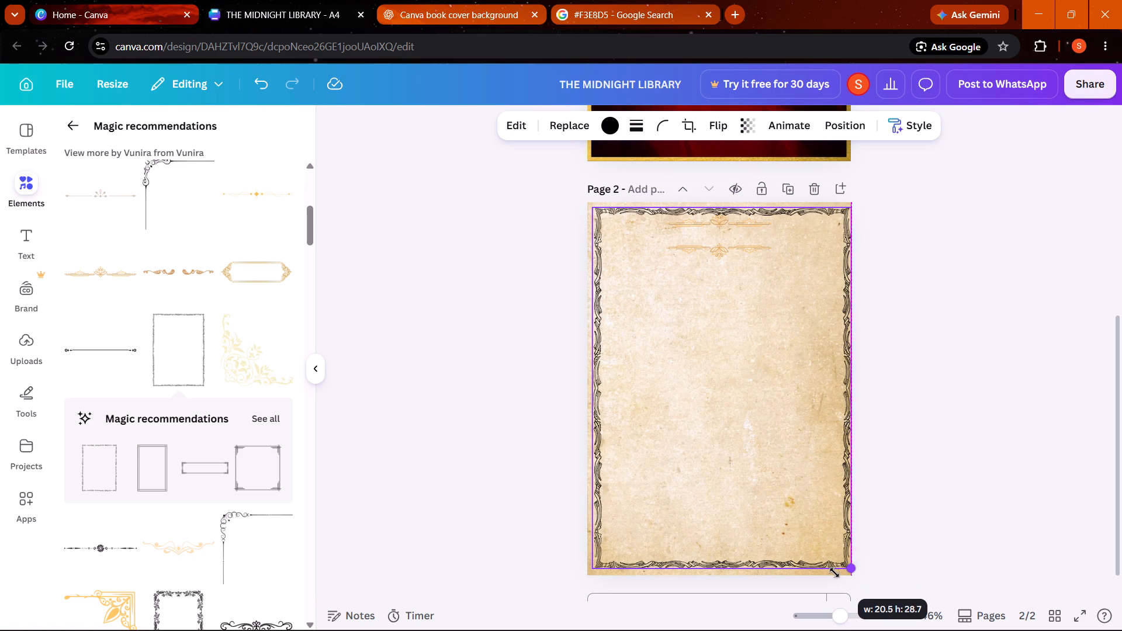
left_click_drag(834, 573, 832, 575)
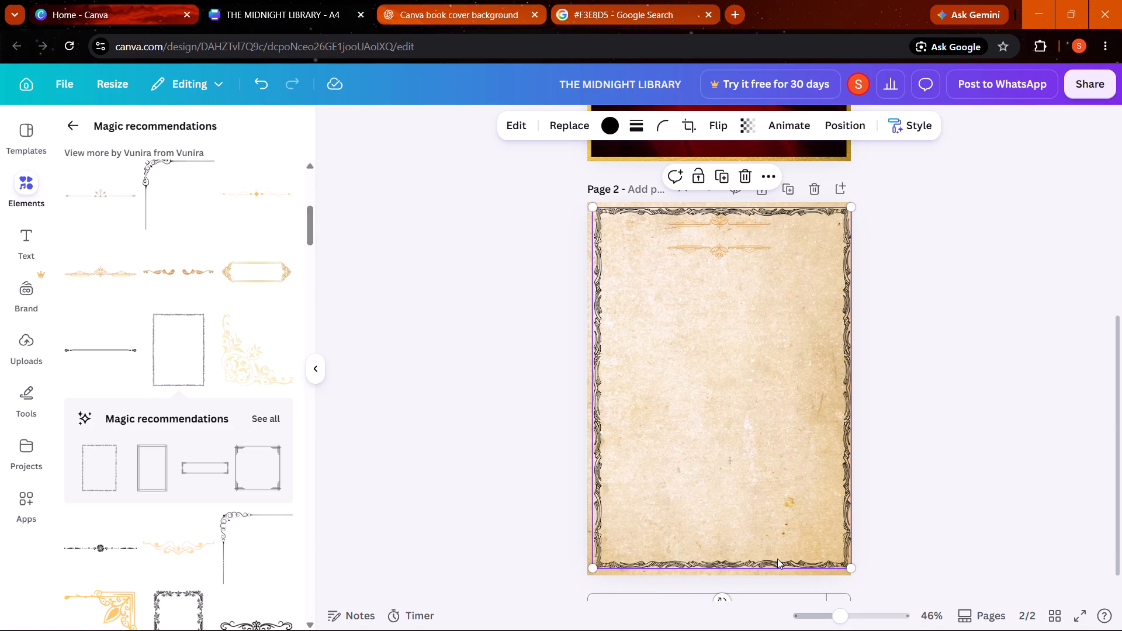
left_click(776, 559)
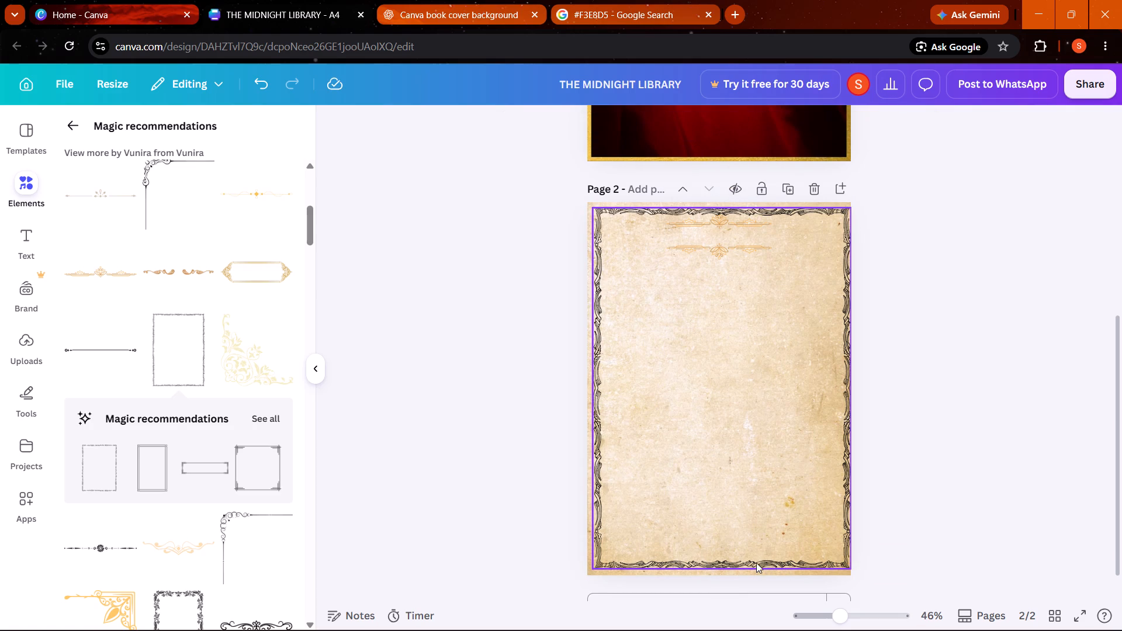
left_click(594, 564)
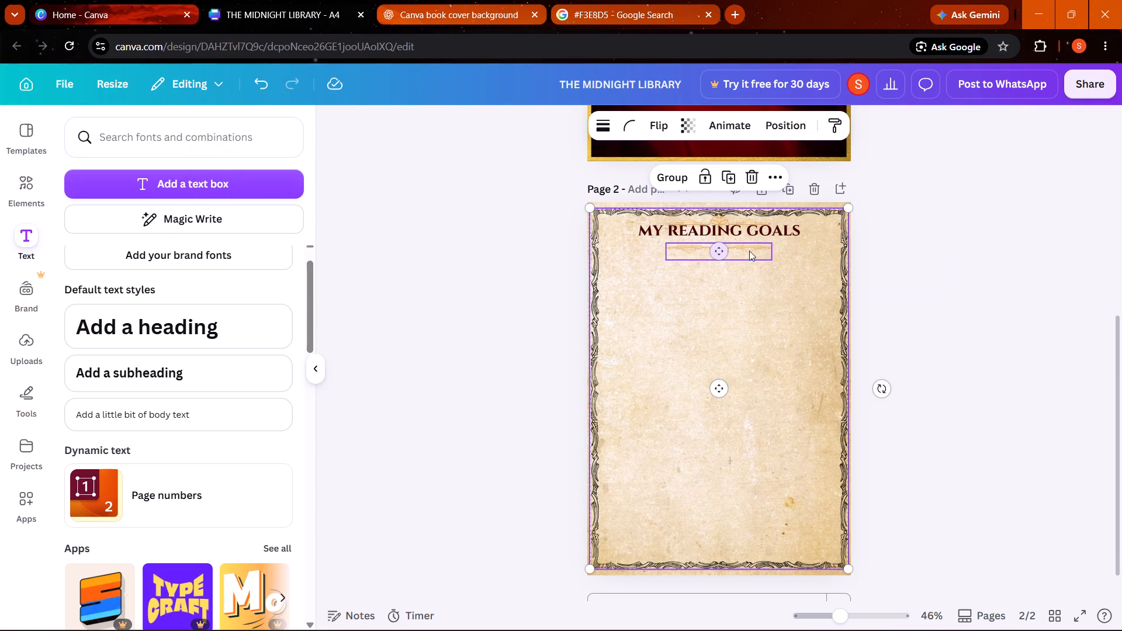
left_click(749, 251)
double_click(709, 248)
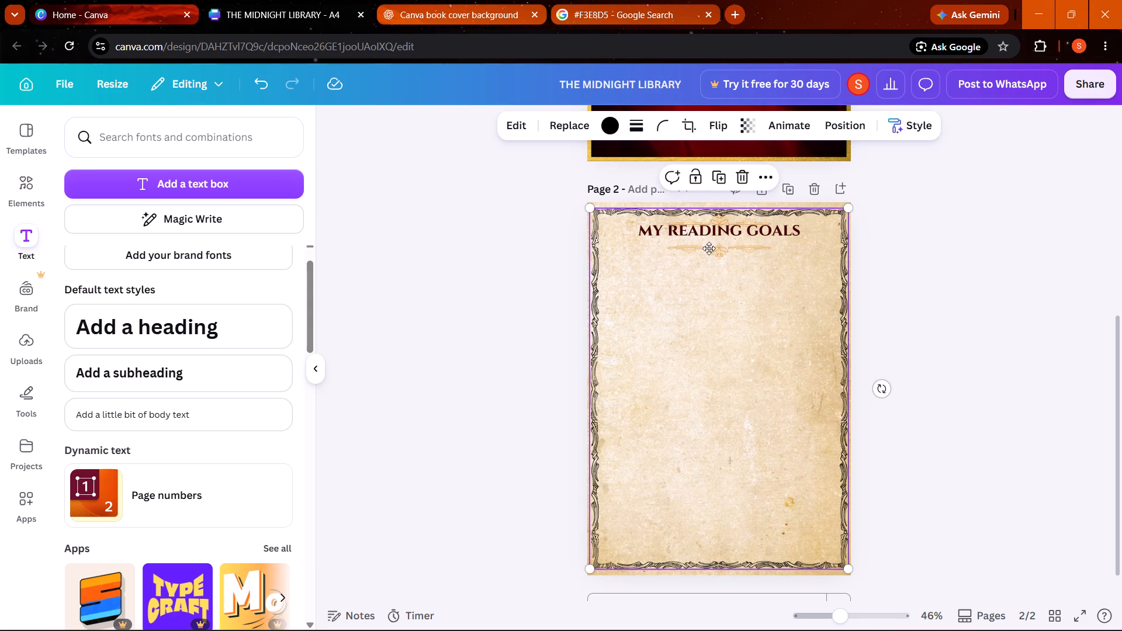
left_click(1013, 385)
left_click(716, 249)
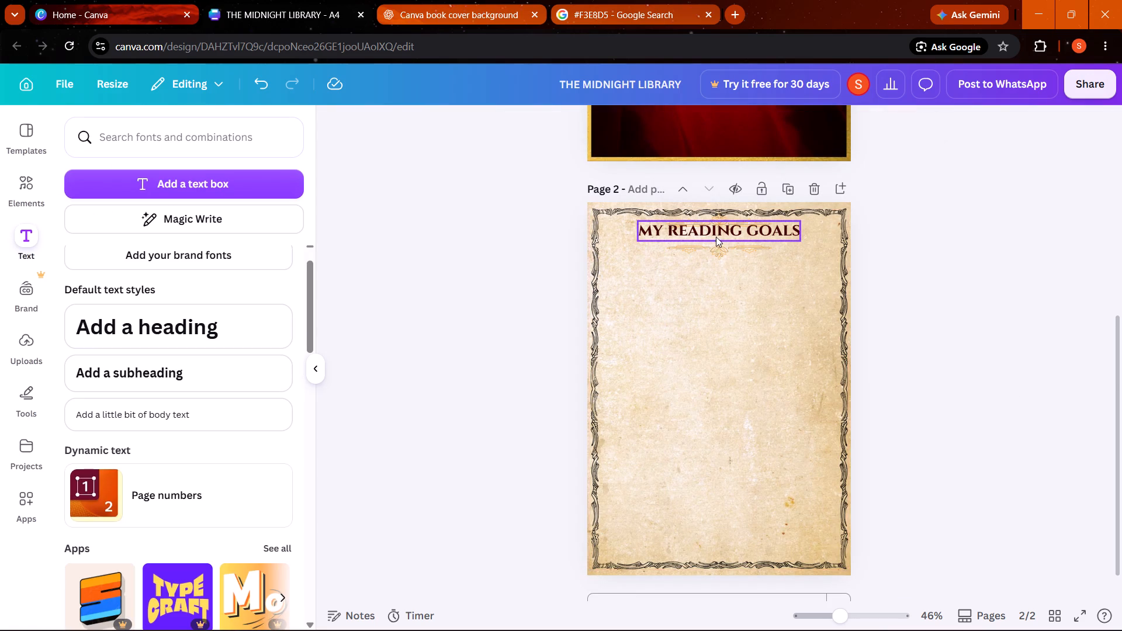
left_click(722, 215)
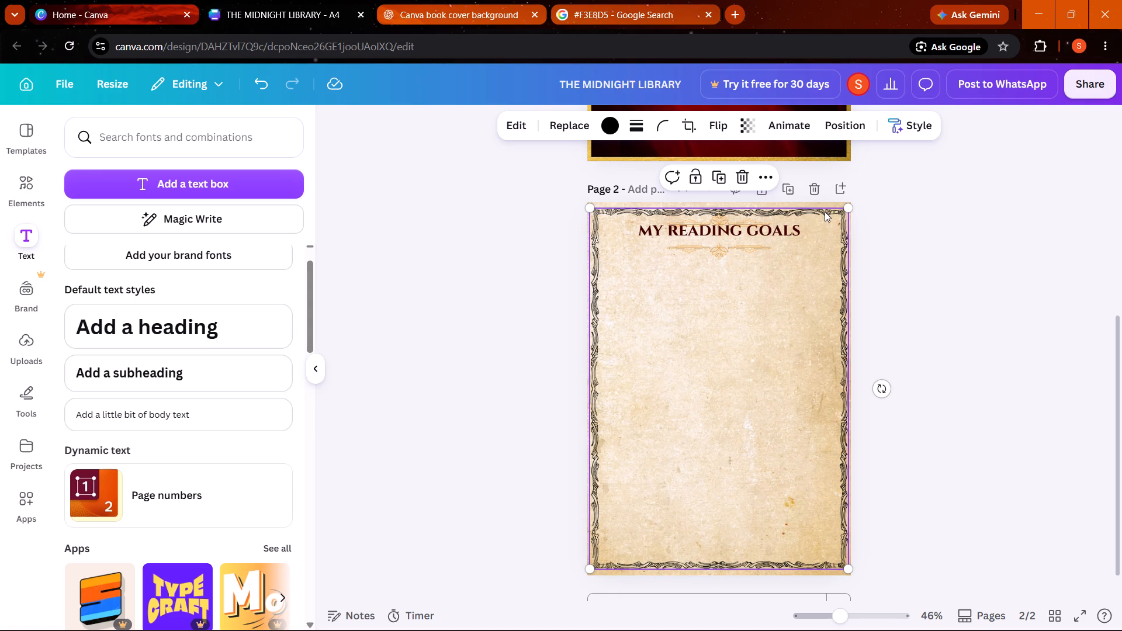
left_click_drag(825, 212, 1041, 263)
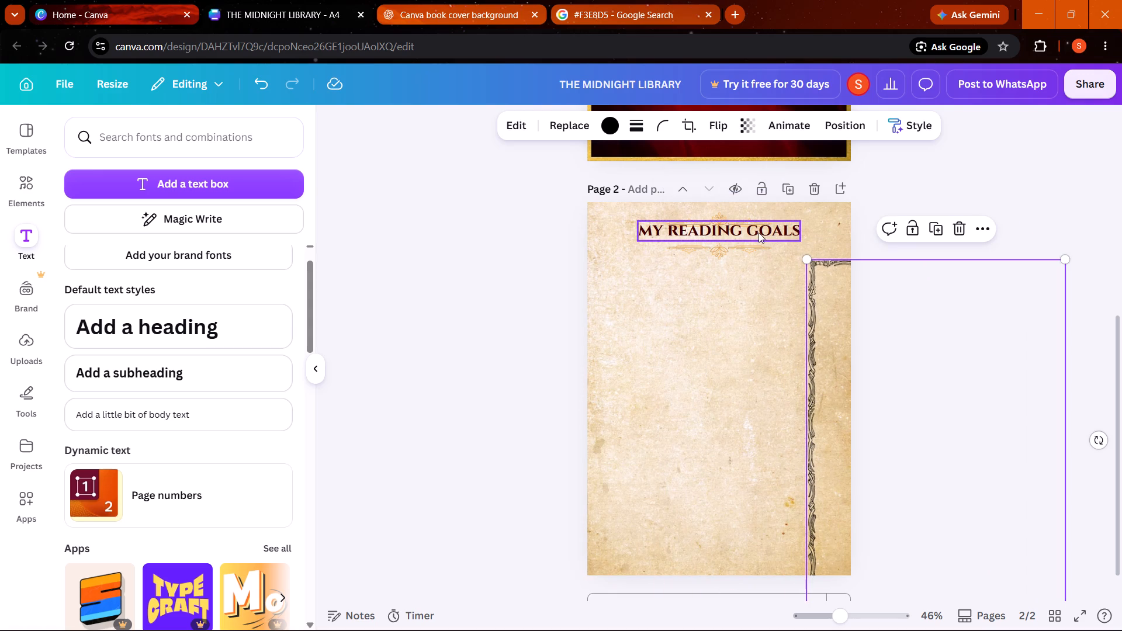
Lower the bottom gold divider slightly and move the MY READING GOALS heading down between the two dividers.
left_click_drag(741, 247, 742, 259)
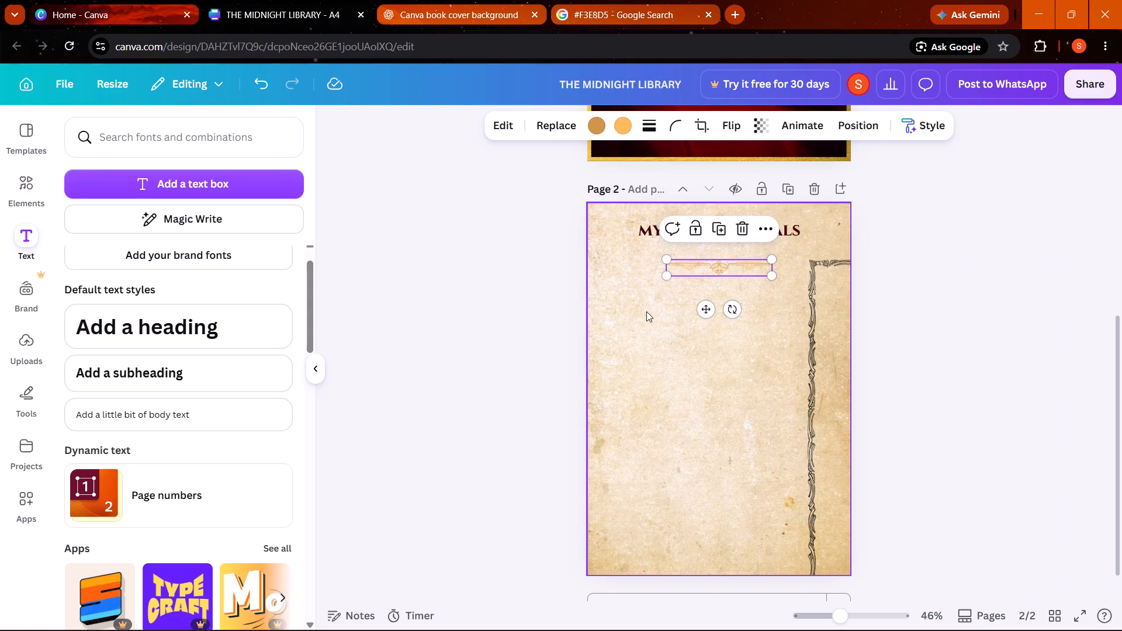
left_click(653, 316)
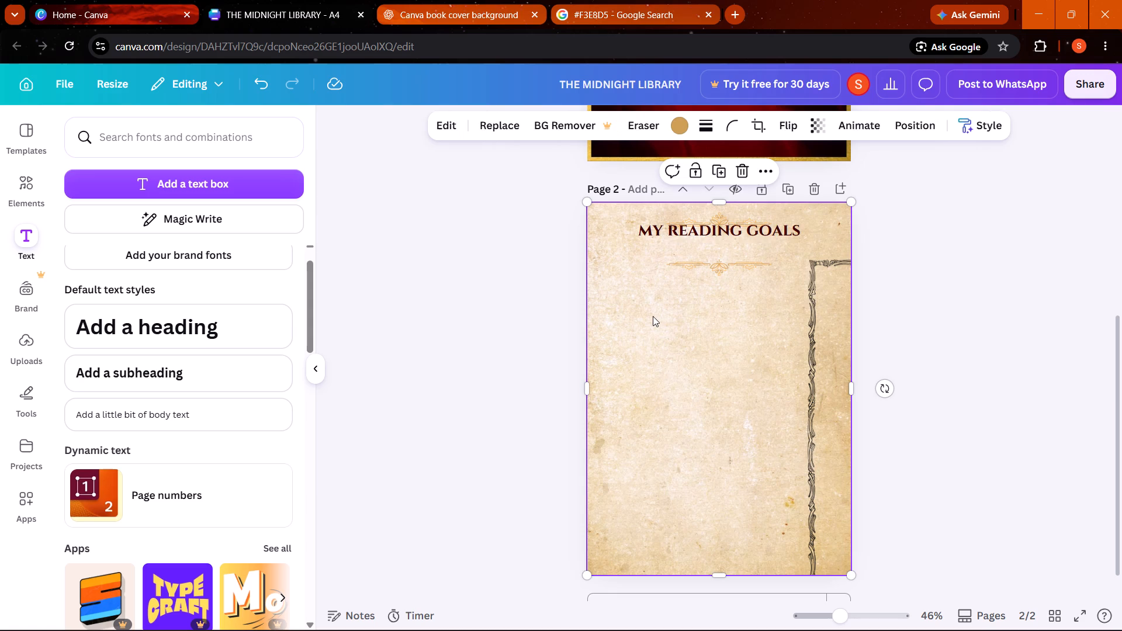
left_click(744, 230)
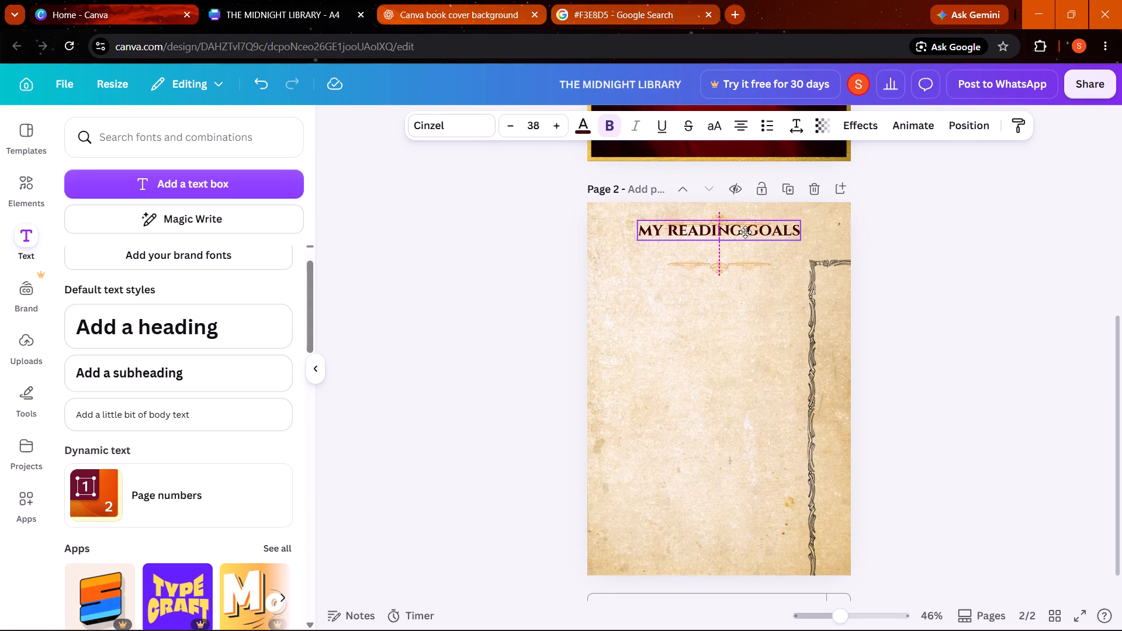
left_click(721, 368)
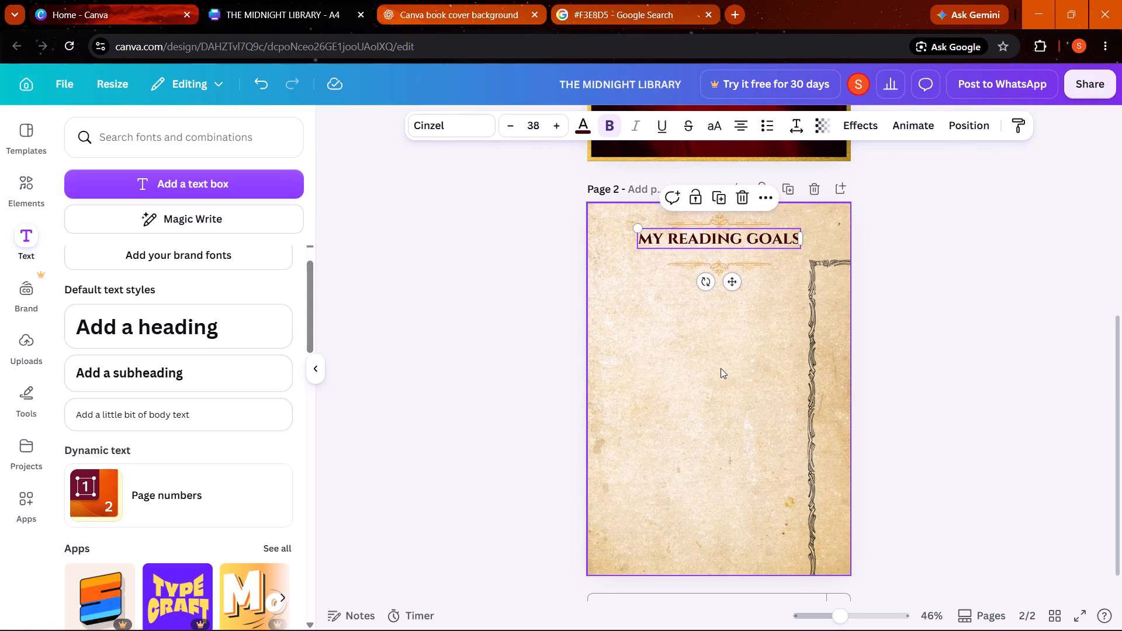
Move the ornamental border back into place so it frames page 2 around the heading and dividers.
left_click(813, 328)
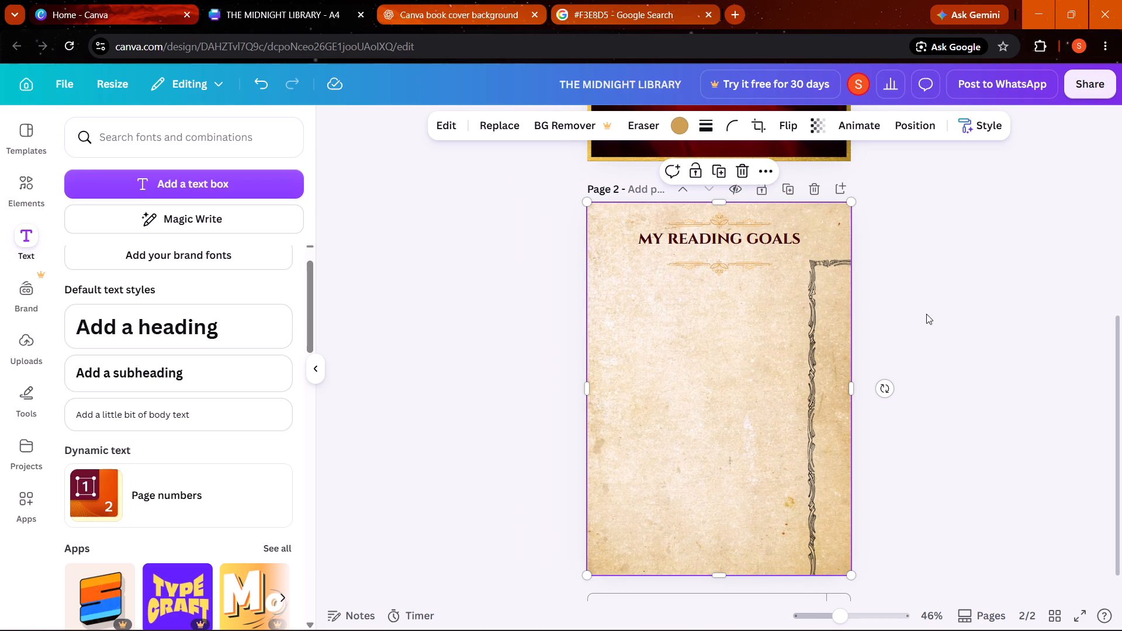
left_click(819, 319)
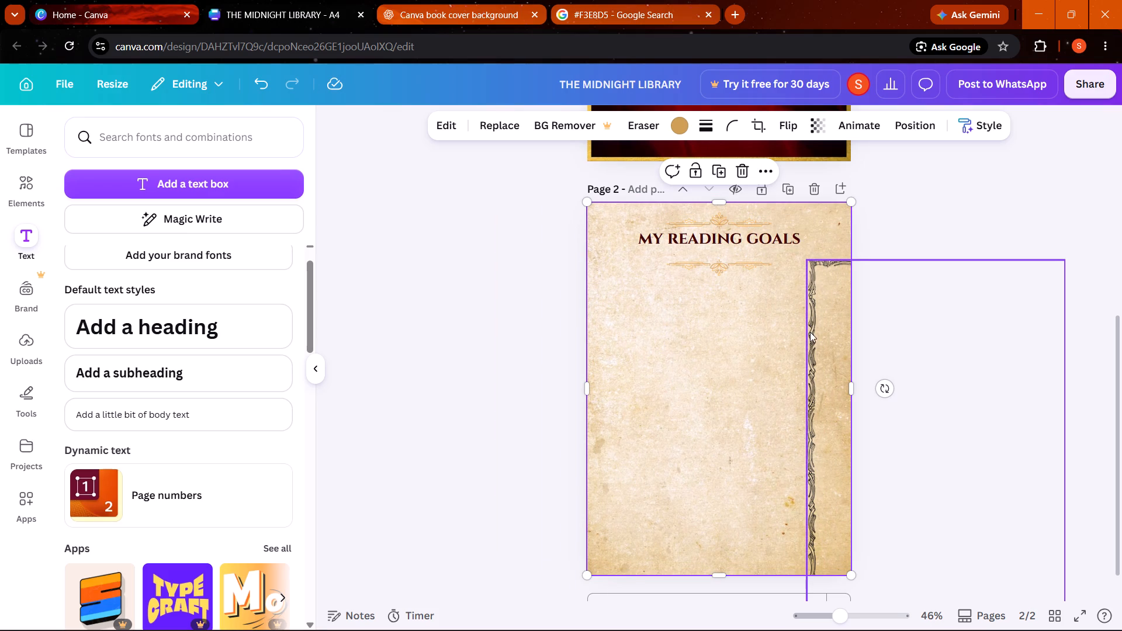
left_click(810, 341)
left_click_drag(810, 341, 704, 324)
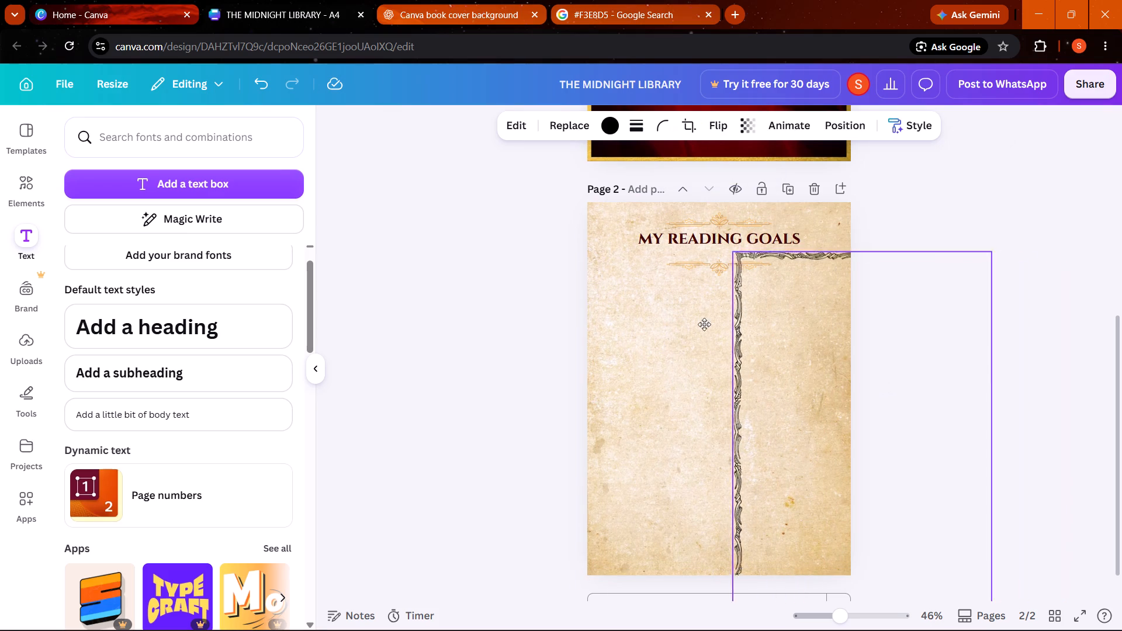
left_click_drag(704, 324, 597, 289)
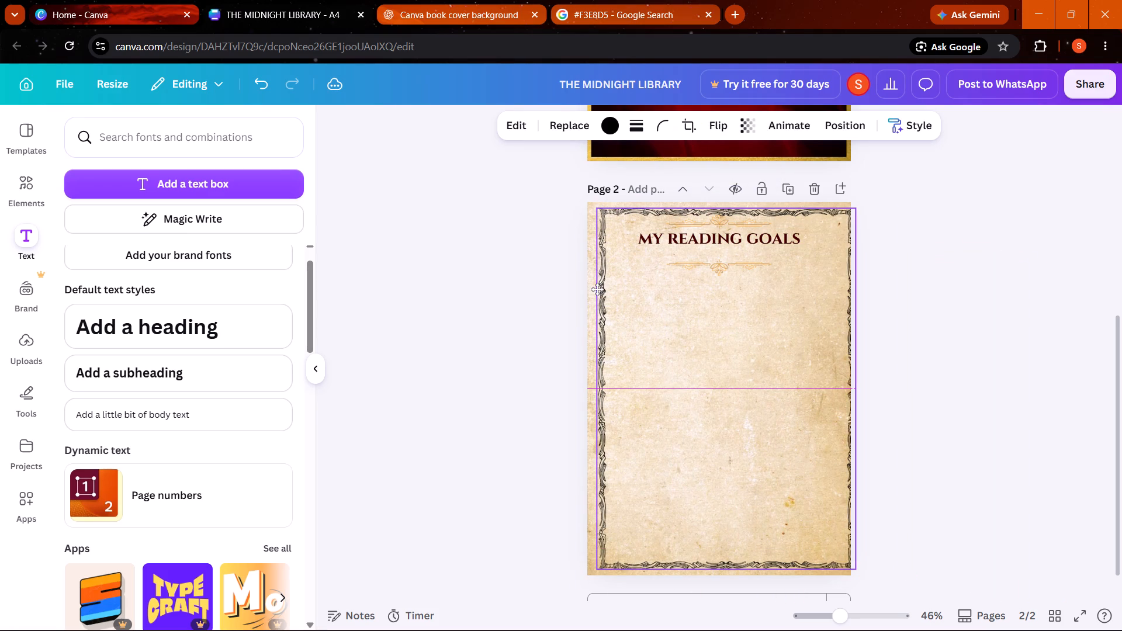
left_click_drag(597, 289, 595, 292)
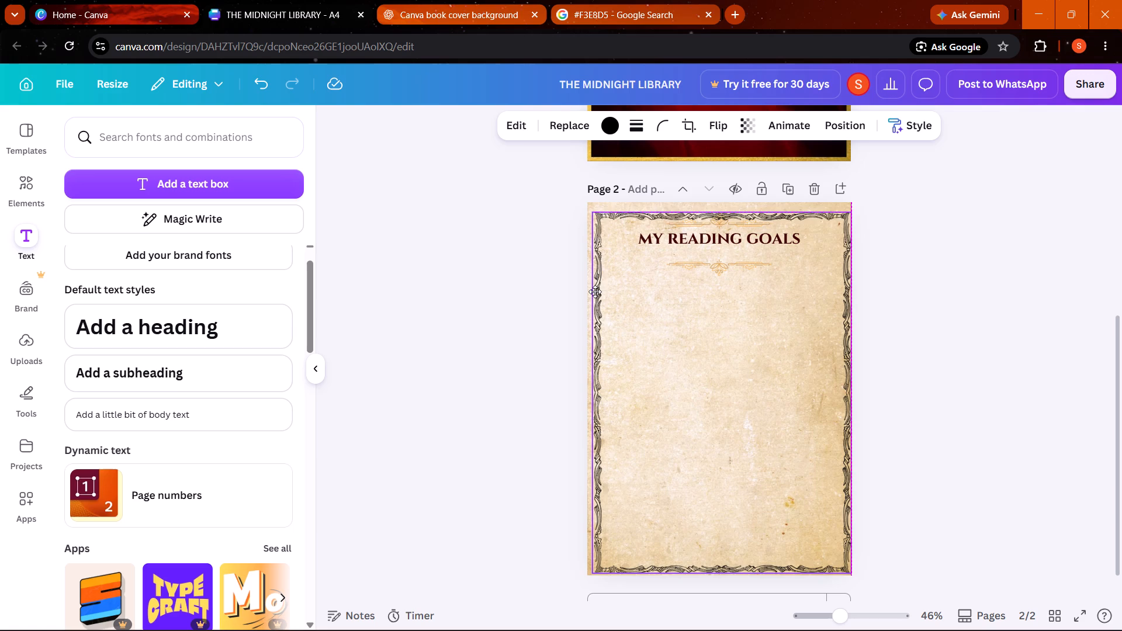
left_click_drag(595, 292, 595, 290)
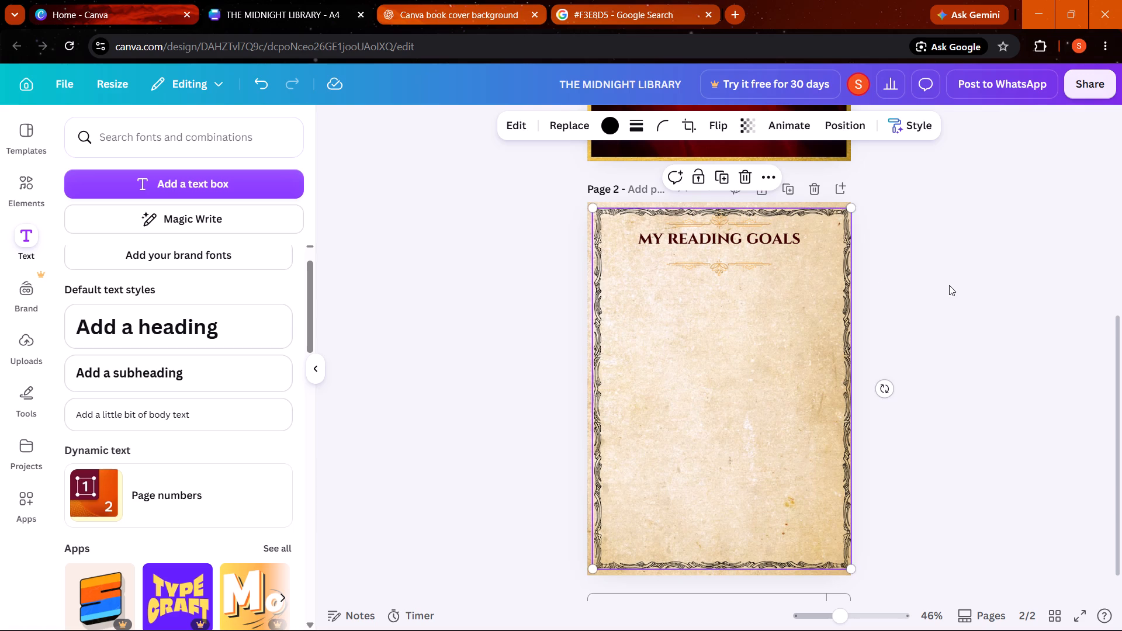
left_click(949, 285)
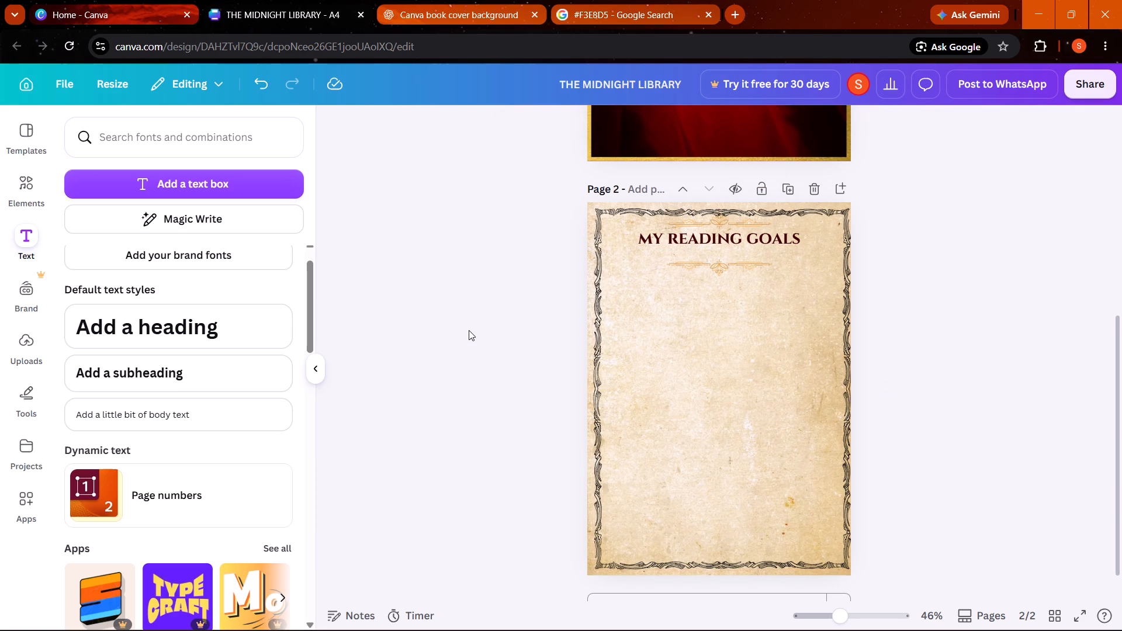
Add a subheading to page 2 and place it directly beneath the MY READING GOALS heading, over the lower gold divider.
left_click(179, 382)
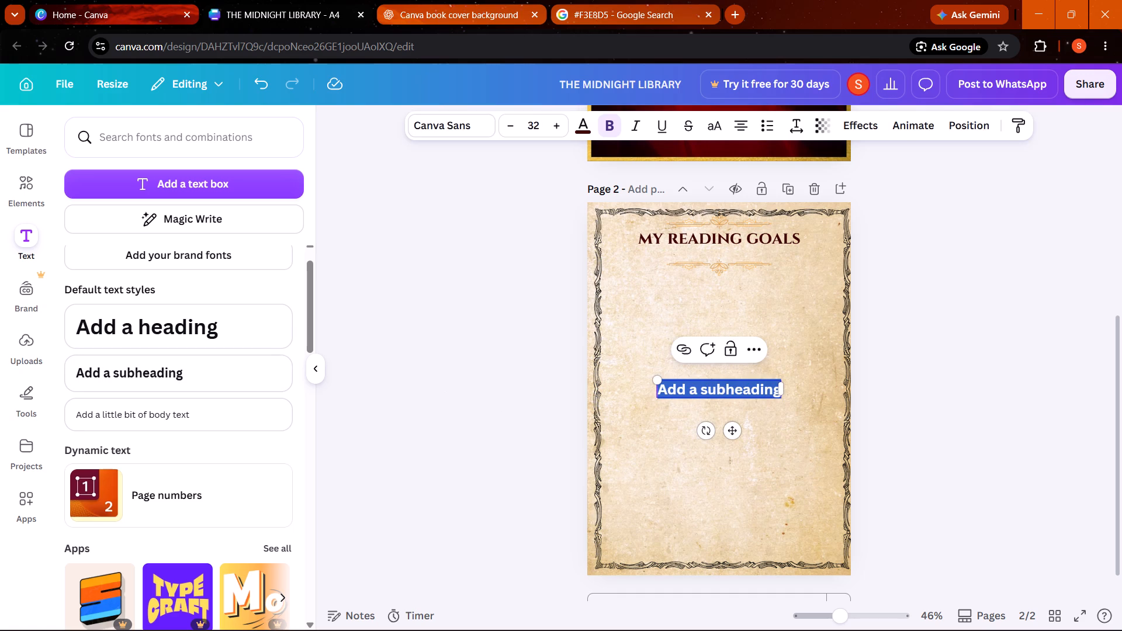
left_click_drag(695, 387, 695, 393)
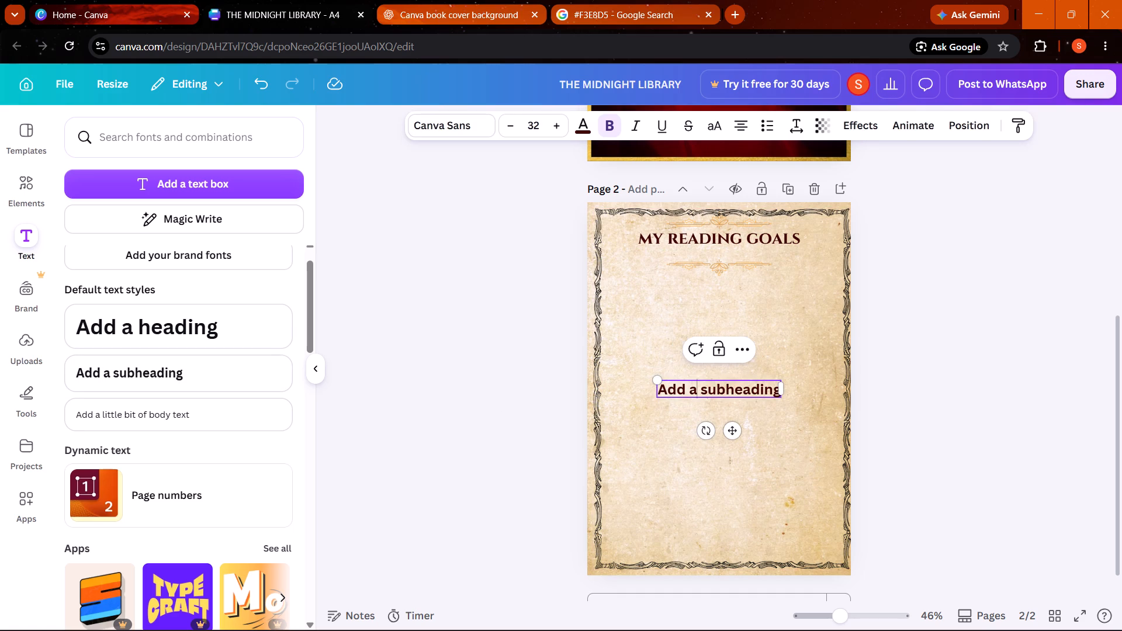
left_click_drag(664, 387, 666, 382)
left_click_drag(722, 397, 725, 349)
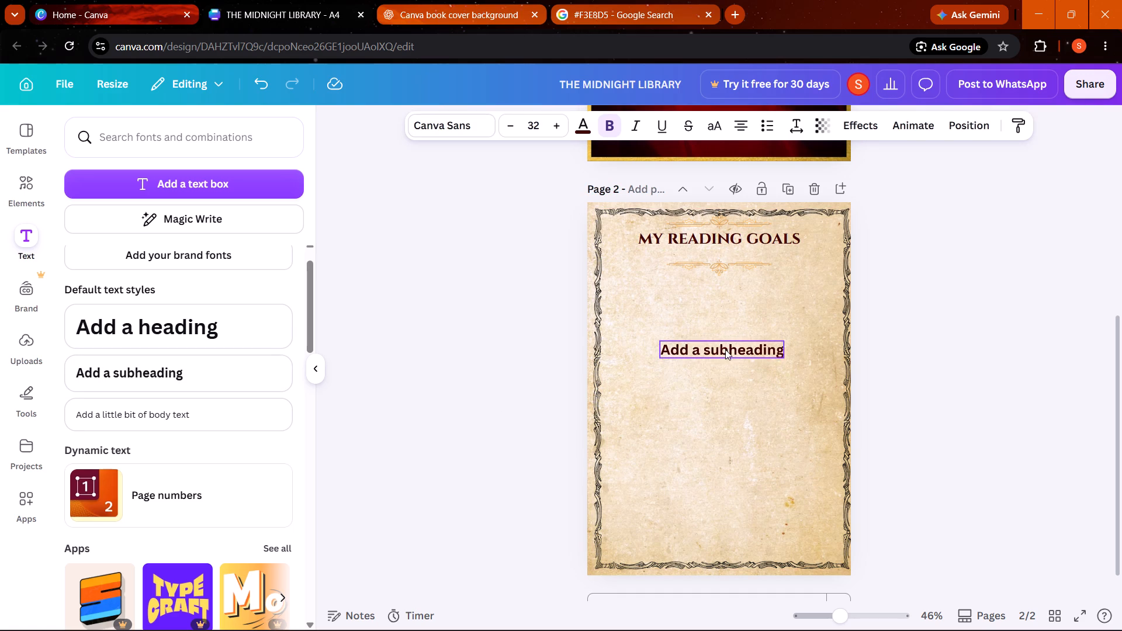
left_click_drag(725, 349, 738, 287)
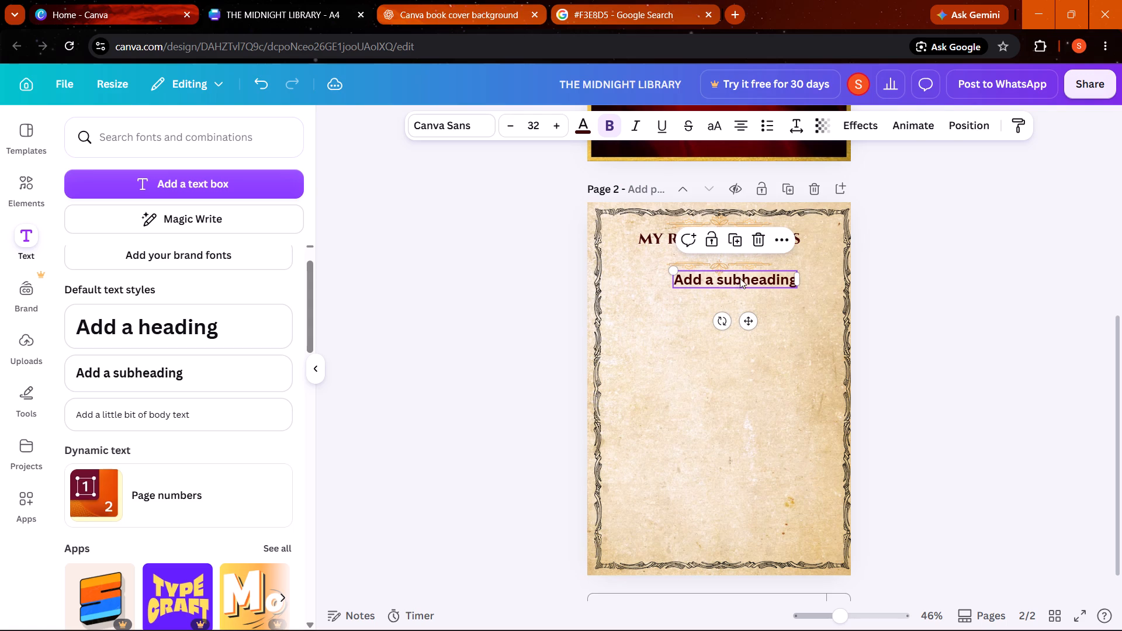
left_click(728, 404)
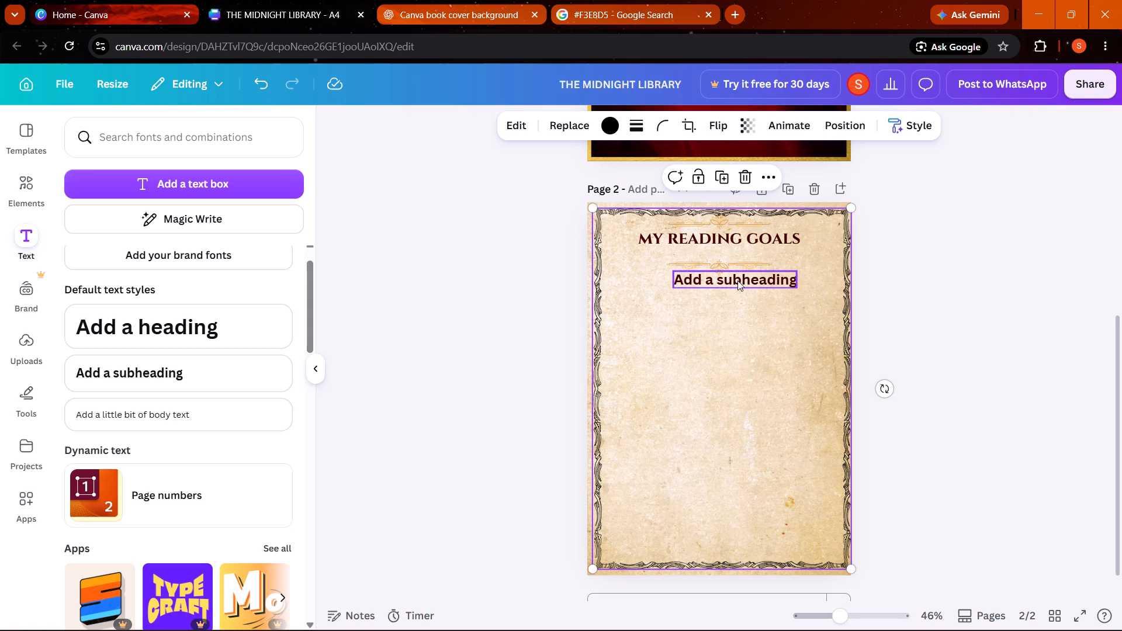
left_click_drag(737, 275, 724, 256)
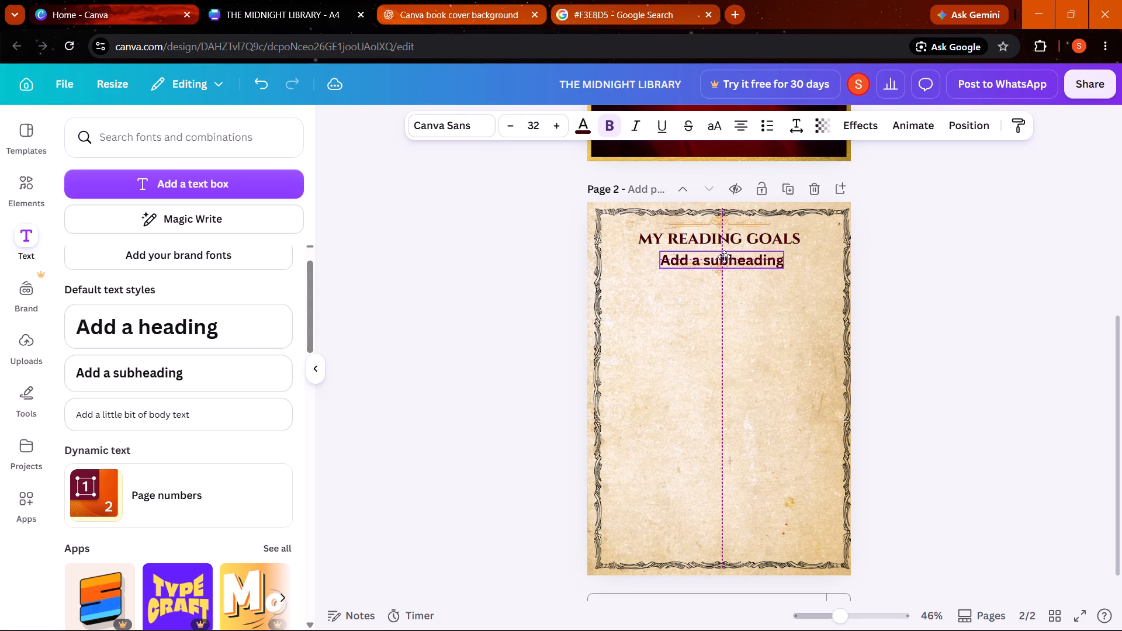
left_click_drag(724, 256, 724, 251)
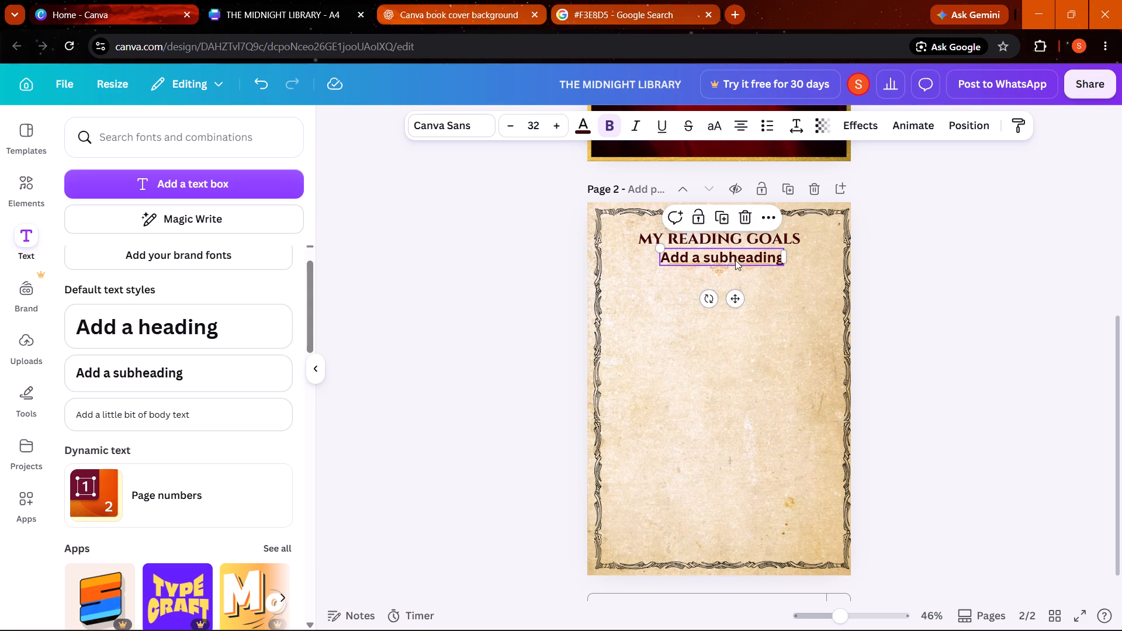
left_click(784, 261)
Reduce the page 2 subheading to size 29.4 and move it up directly beneath the MY READING GOALS heading.
left_click_drag(660, 247, 664, 252)
left_click(777, 320)
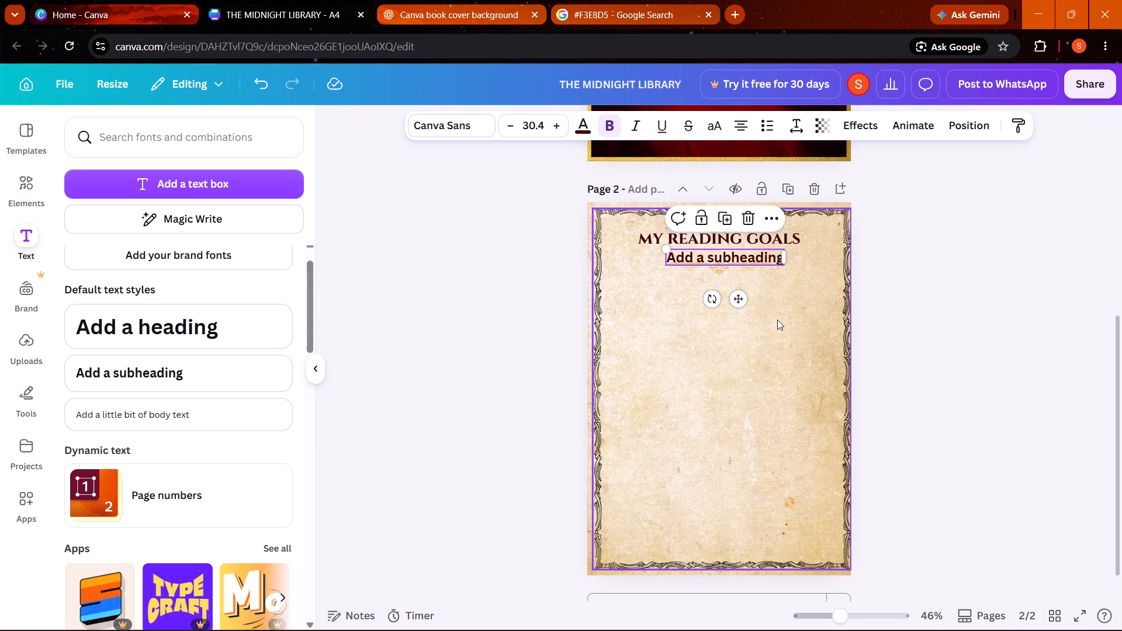
left_click_drag(750, 259, 748, 254)
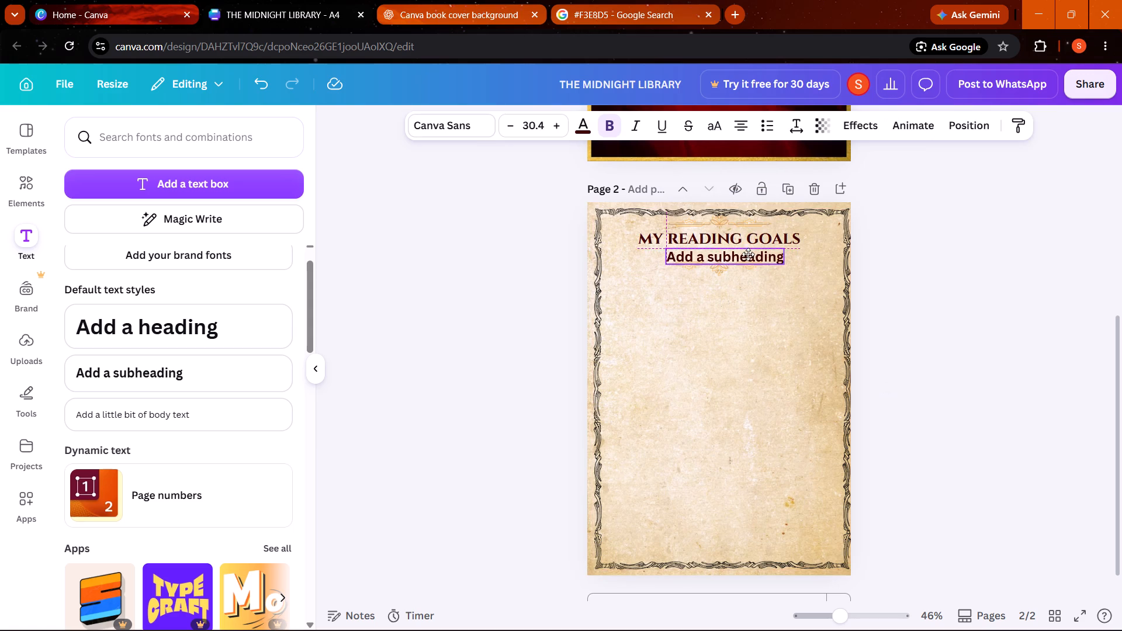
left_click_drag(748, 254, 747, 254)
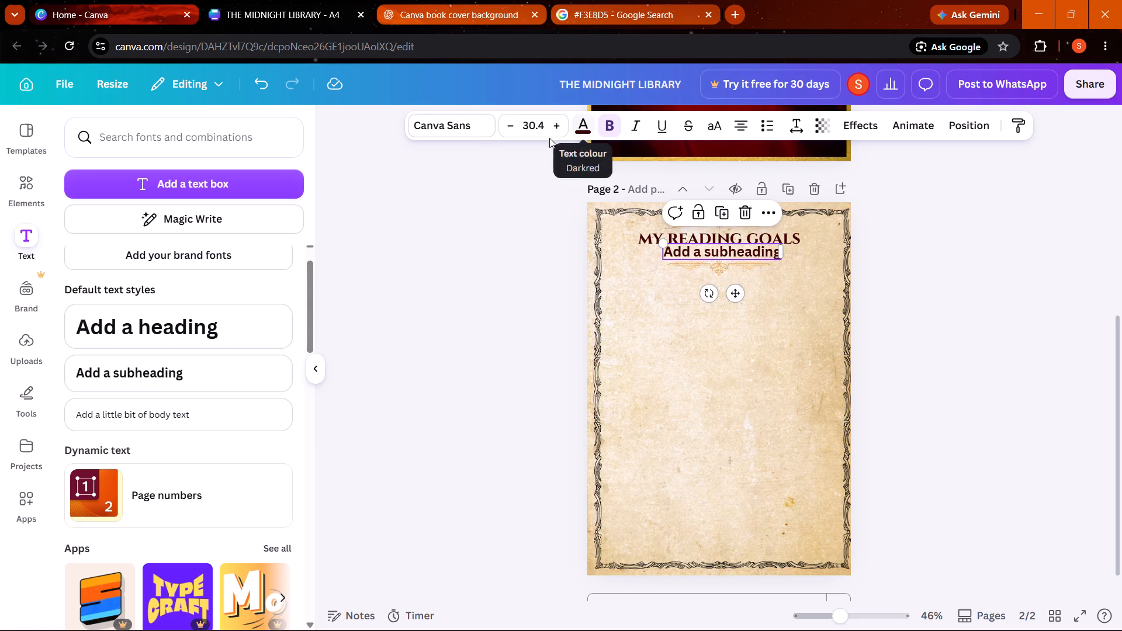
left_click(516, 127)
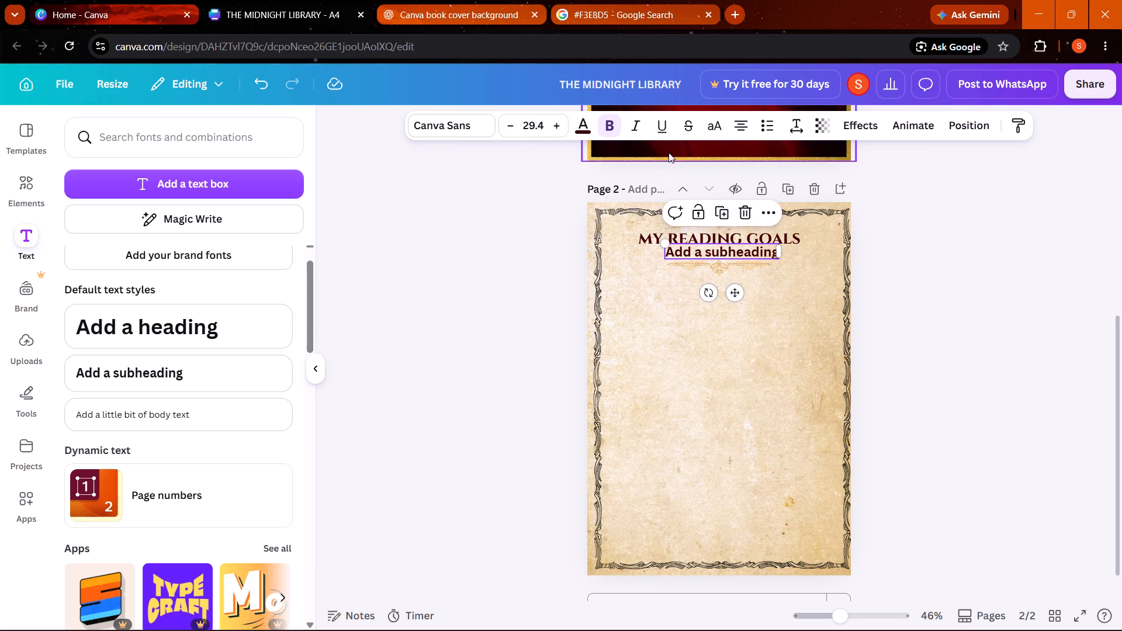
Italicise the subheading and change its font to Italianno.
left_click(636, 125)
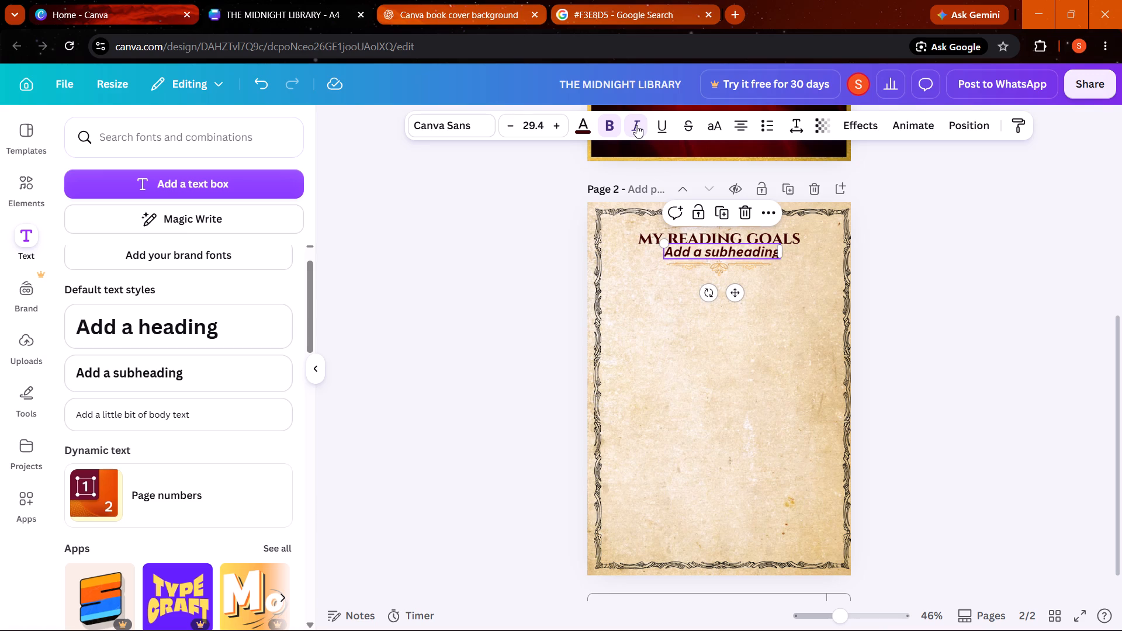
left_click(467, 116)
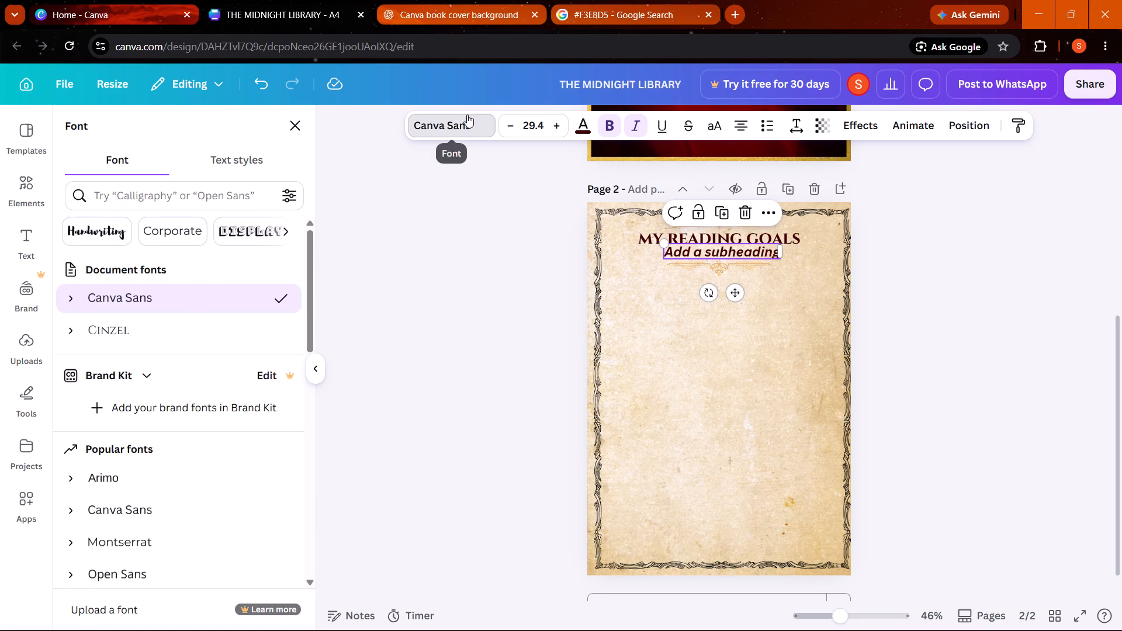
left_click(171, 201)
type("italy")
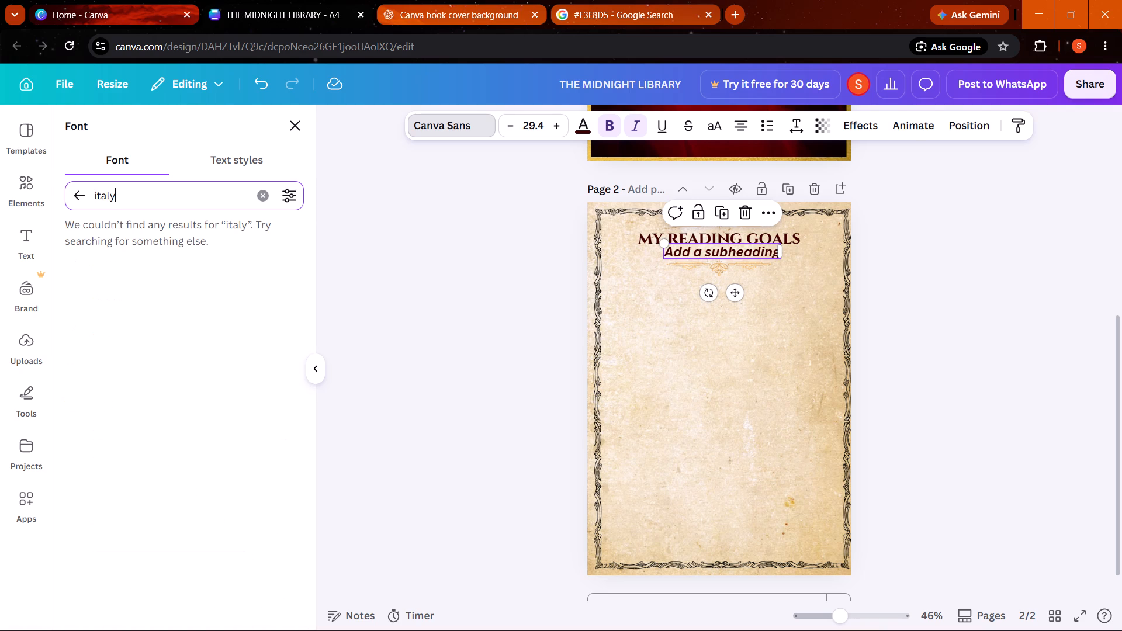
left_click(171, 201)
key("BackSpace")
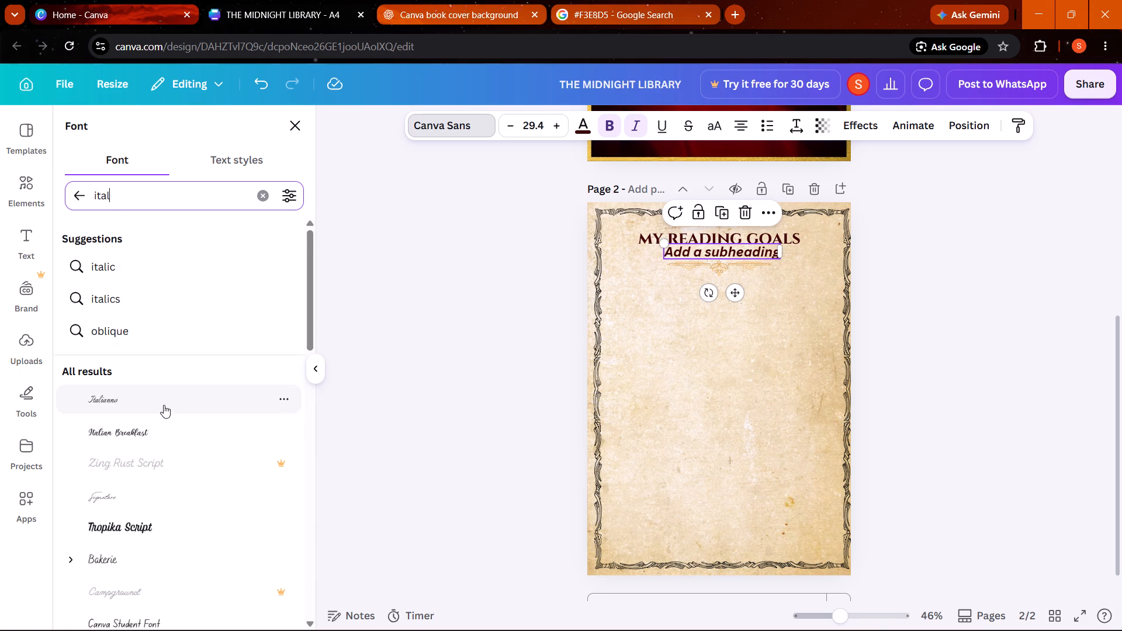
left_click(164, 405)
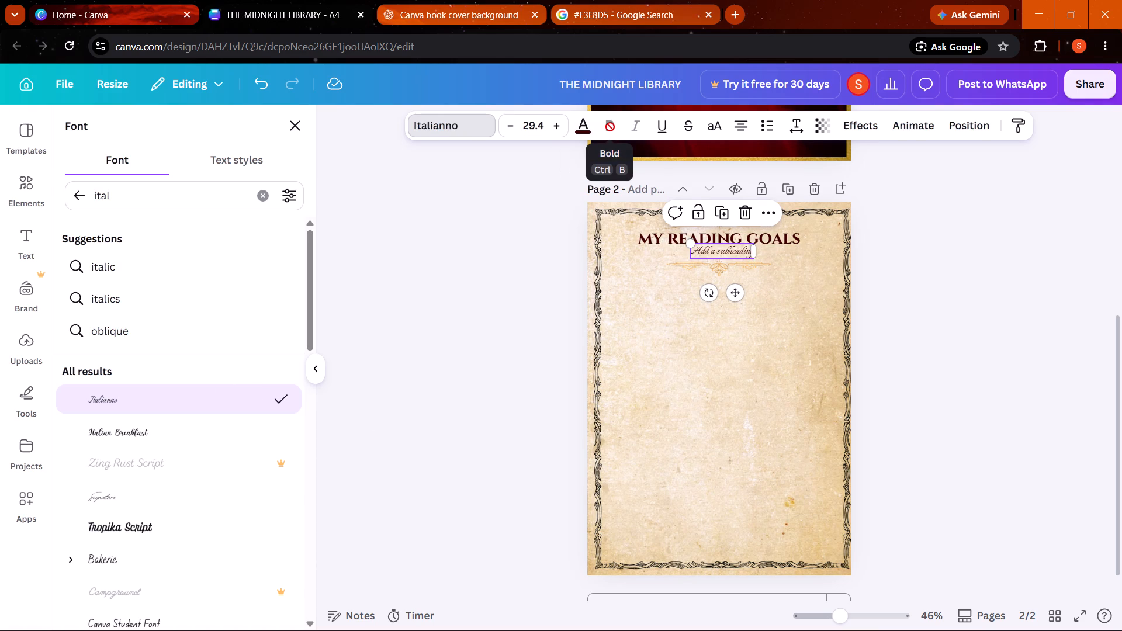
left_click(541, 297)
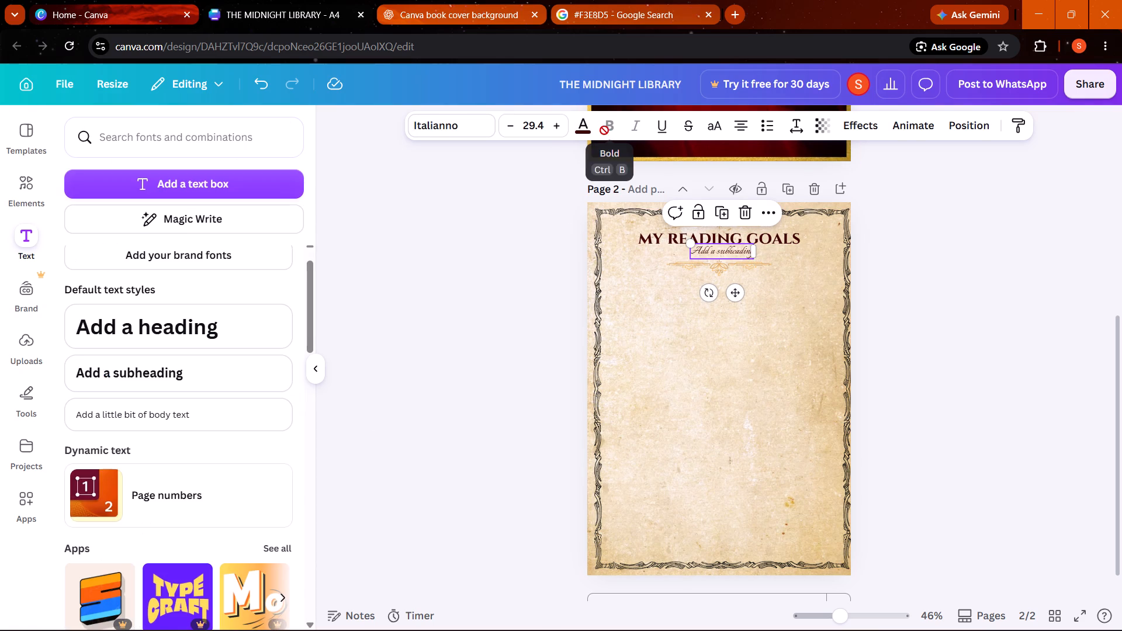
Replace the subheading's placeholder text with "every strory leaves a mark".
left_click(746, 251)
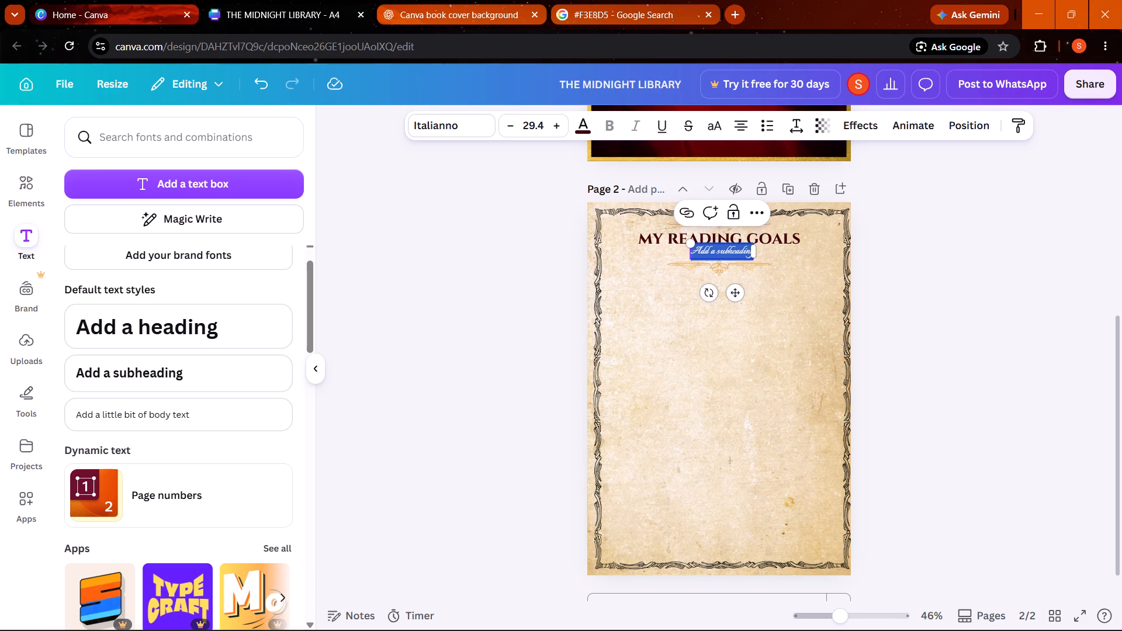
key("BackSpace")
type("every")
key("space")
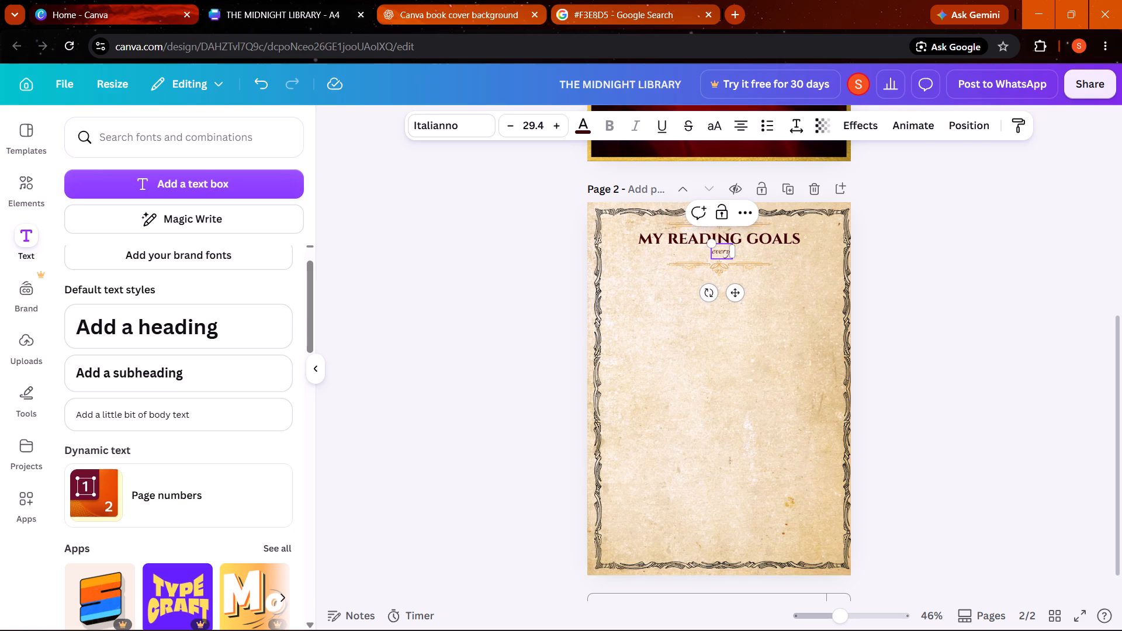
type("stroey")
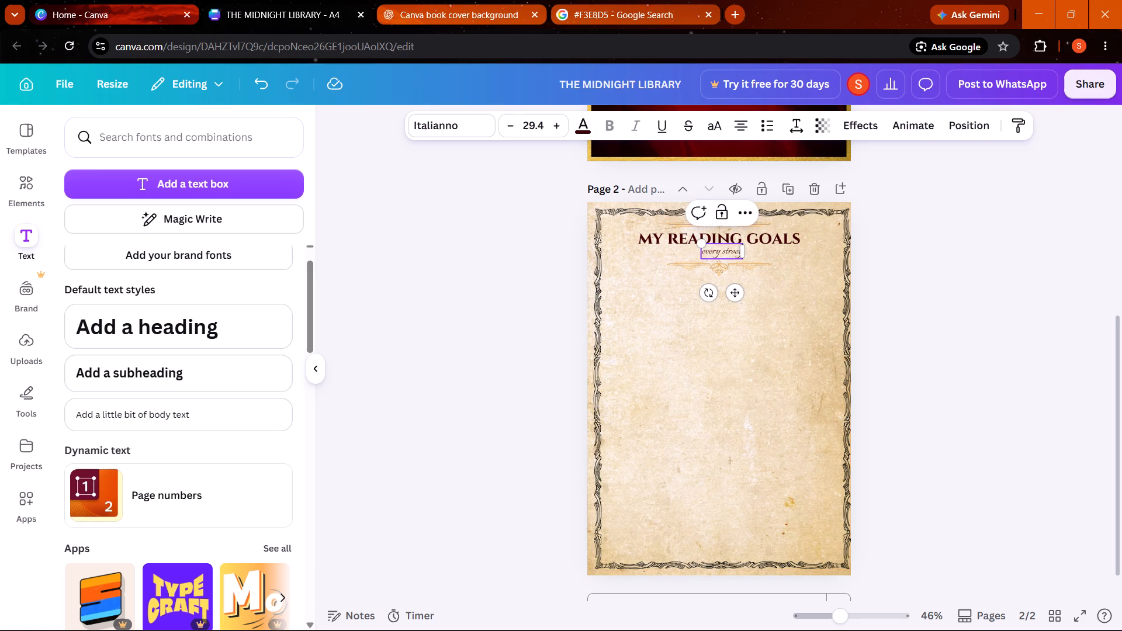
key("BackSpace")
key("BackSpace")
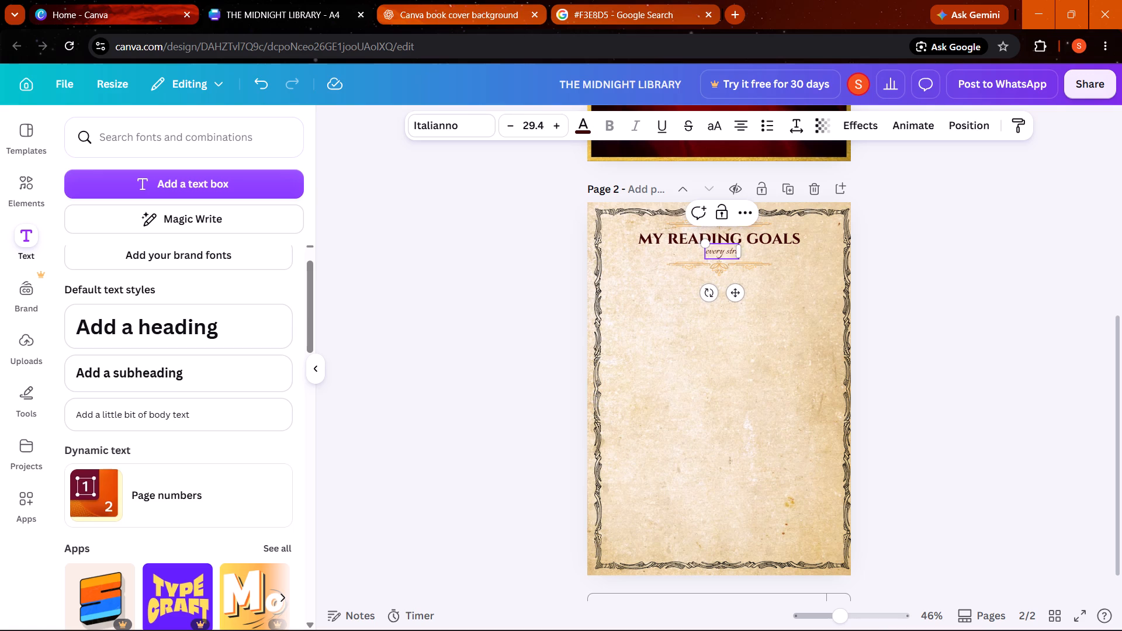
key("BackSpace")
type("ort")
key("BackSpace")
type("y")
key("space")
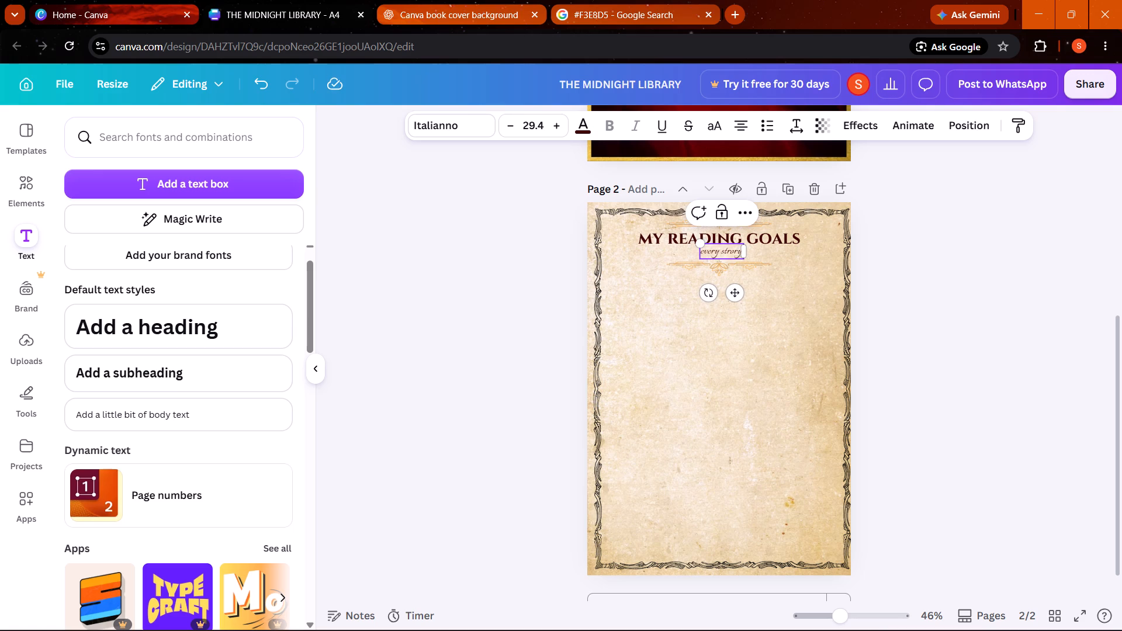
type("leaves a mark")
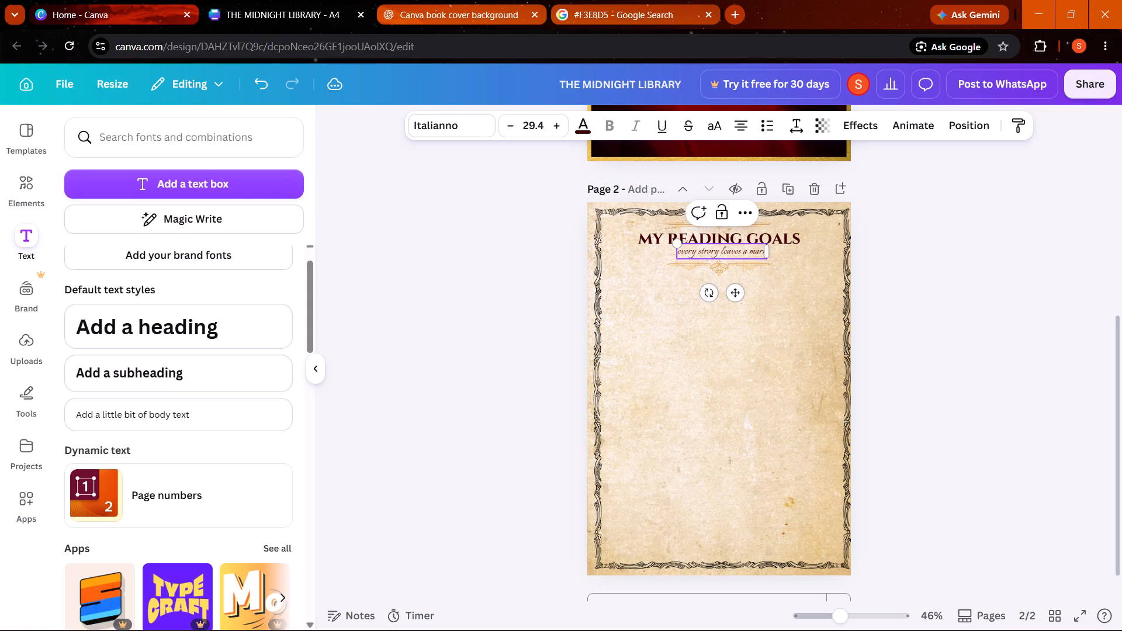
left_click(553, 119)
triple_click(553, 119)
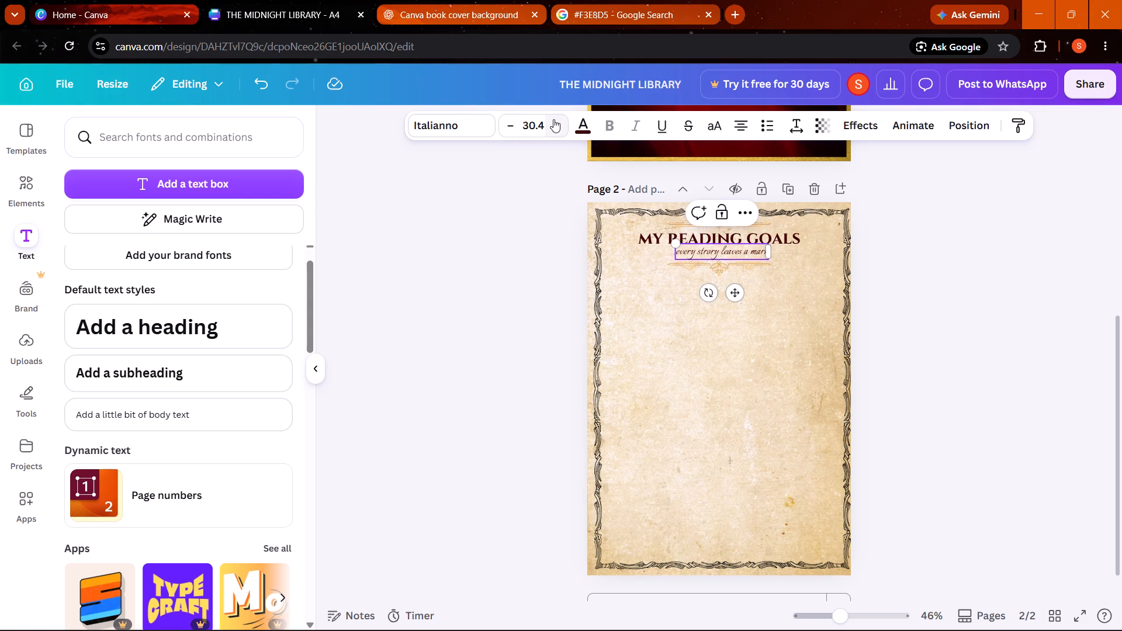
triple_click(553, 119)
triple_click(553, 119)
triple_click(553, 119)
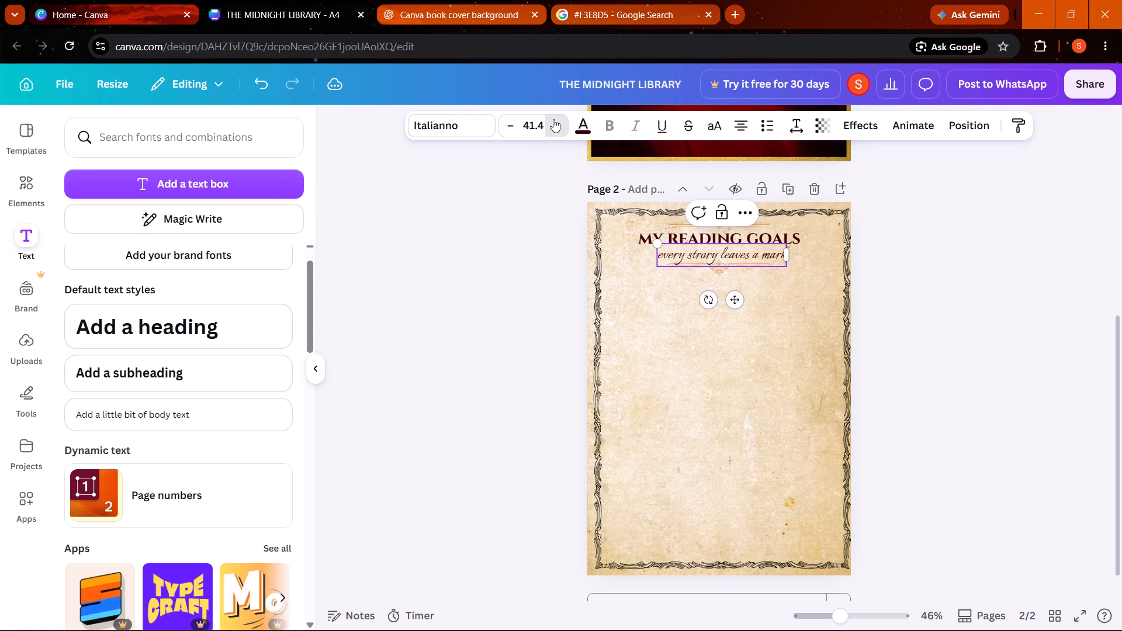
double_click(553, 119)
left_click(656, 379)
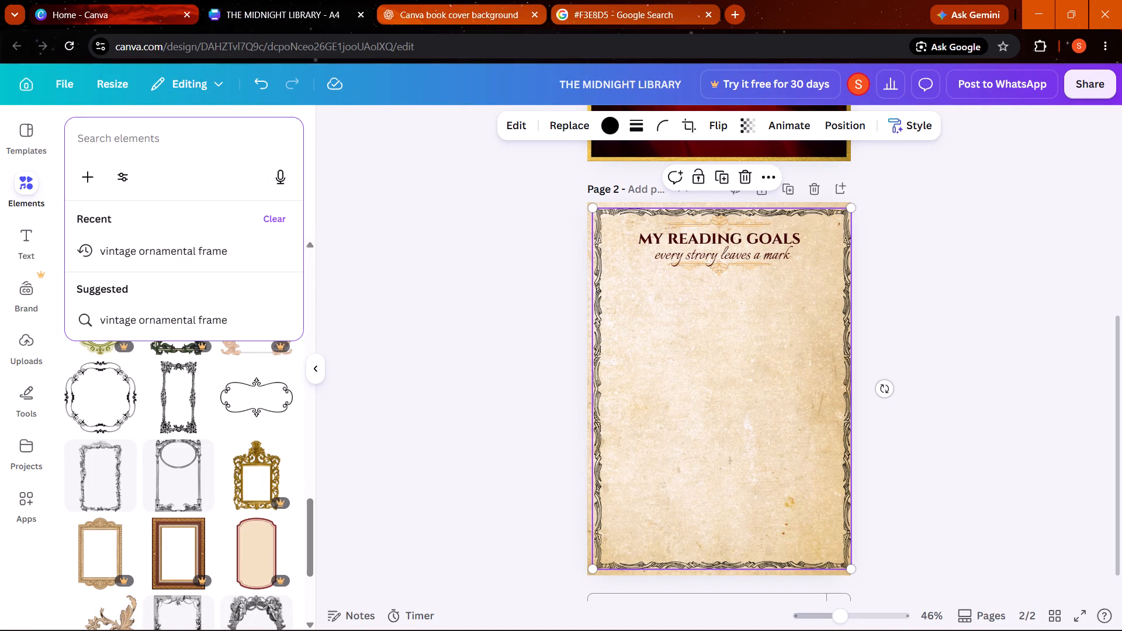
type("red curatins")
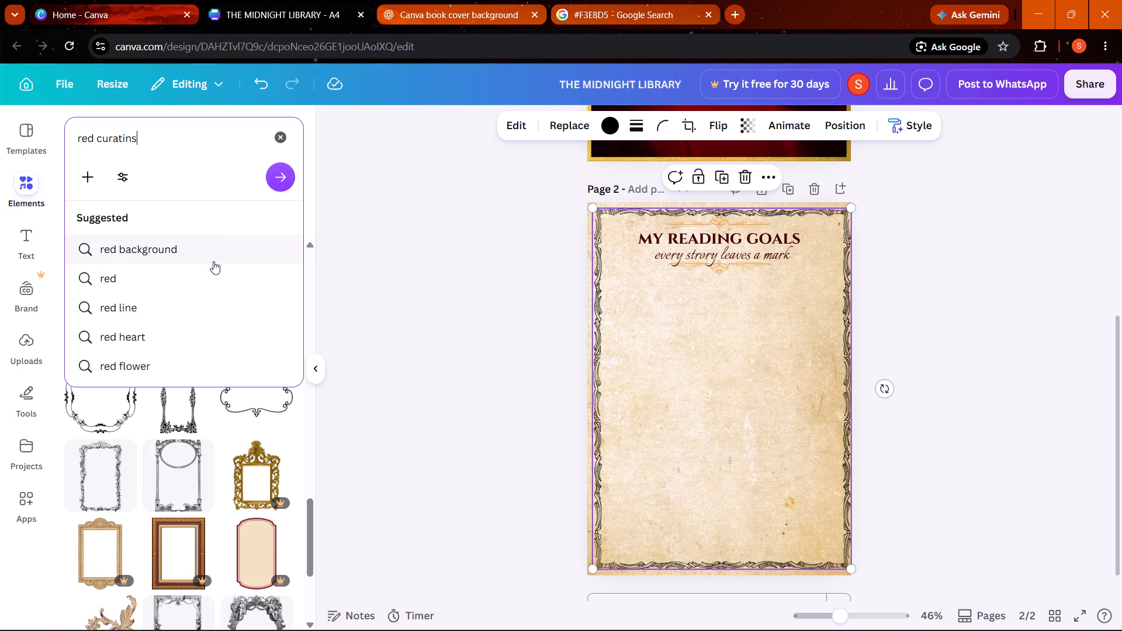
key("Return")
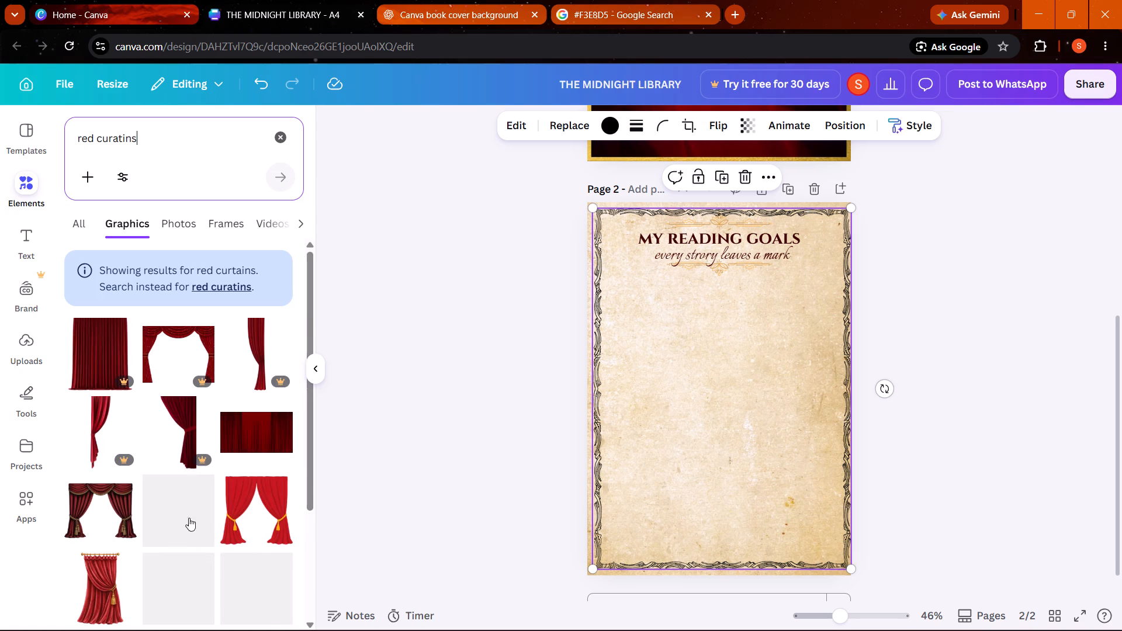
Browse the red curtain graphics for drapery that matches the Reading Goals example page.
scroll(223, 530, "down", 4)
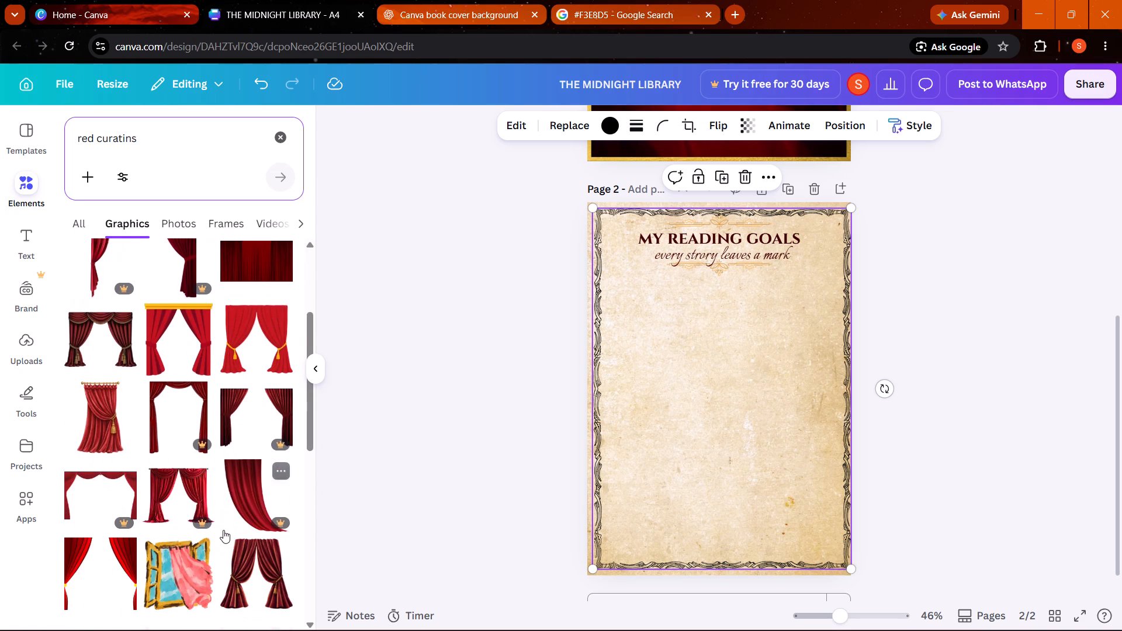
scroll(223, 530, "down", 3)
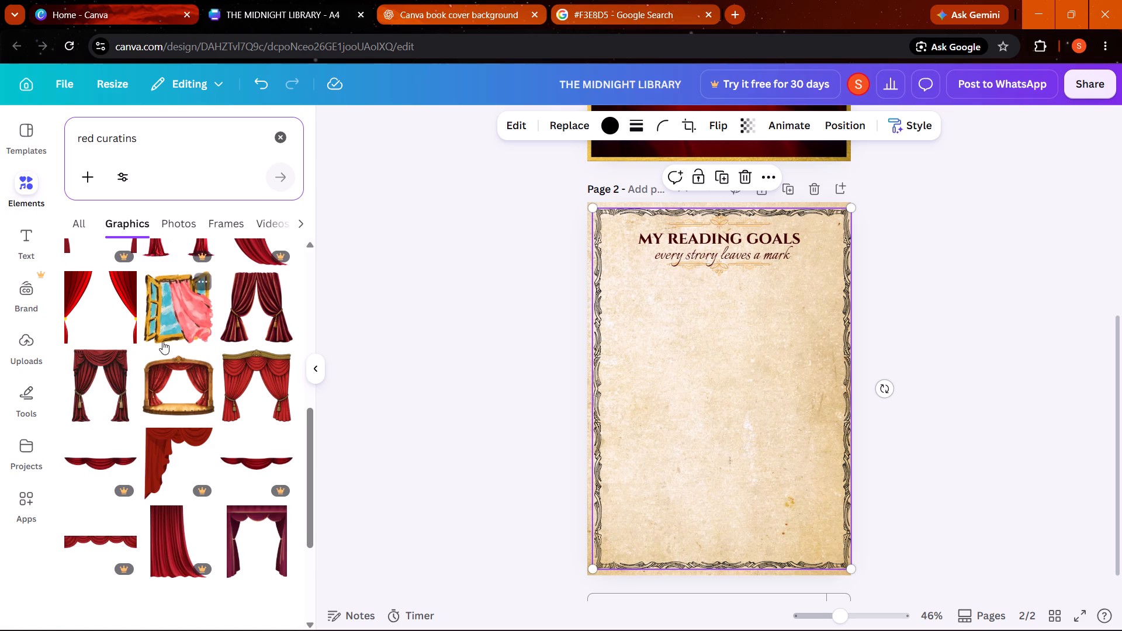
scroll(220, 445, "down", 1)
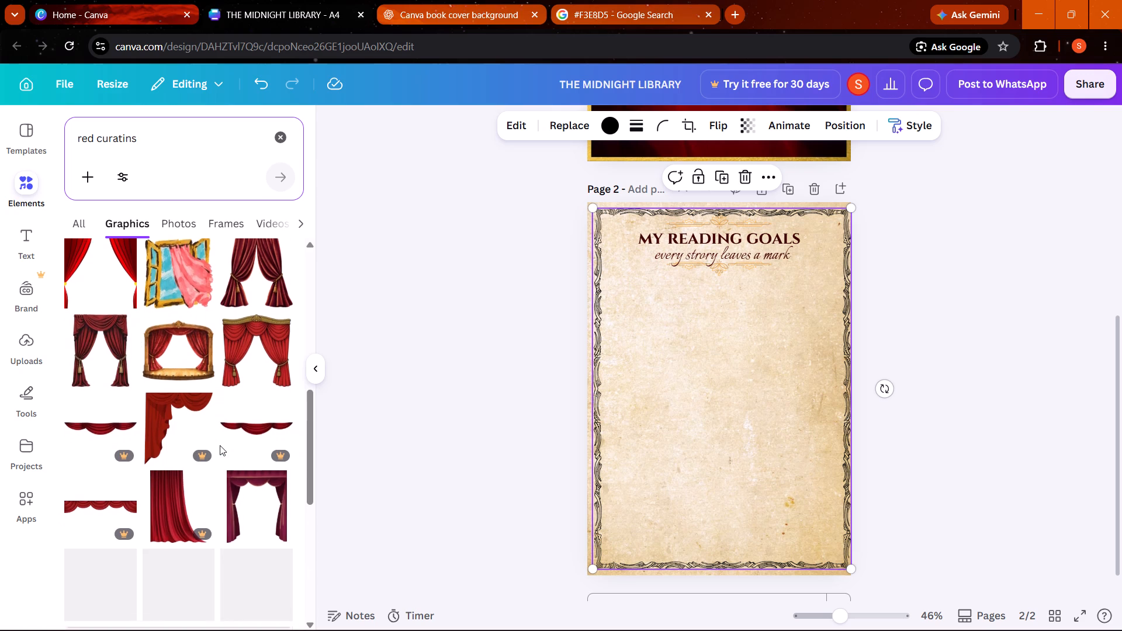
scroll(220, 445, "down", 3)
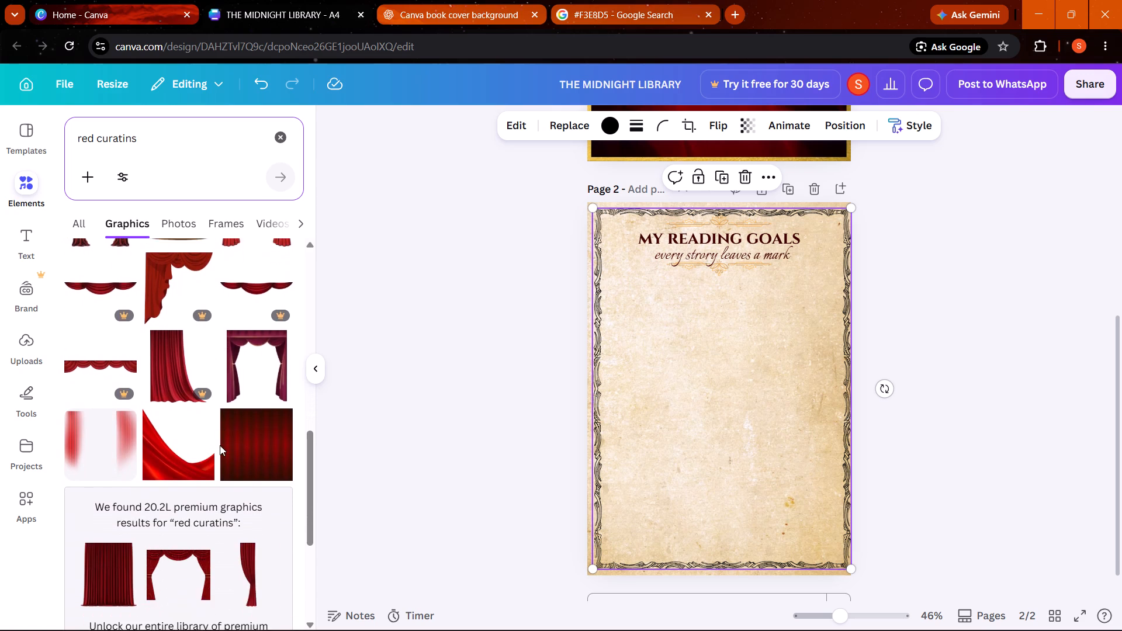
scroll(220, 445, "down", 7)
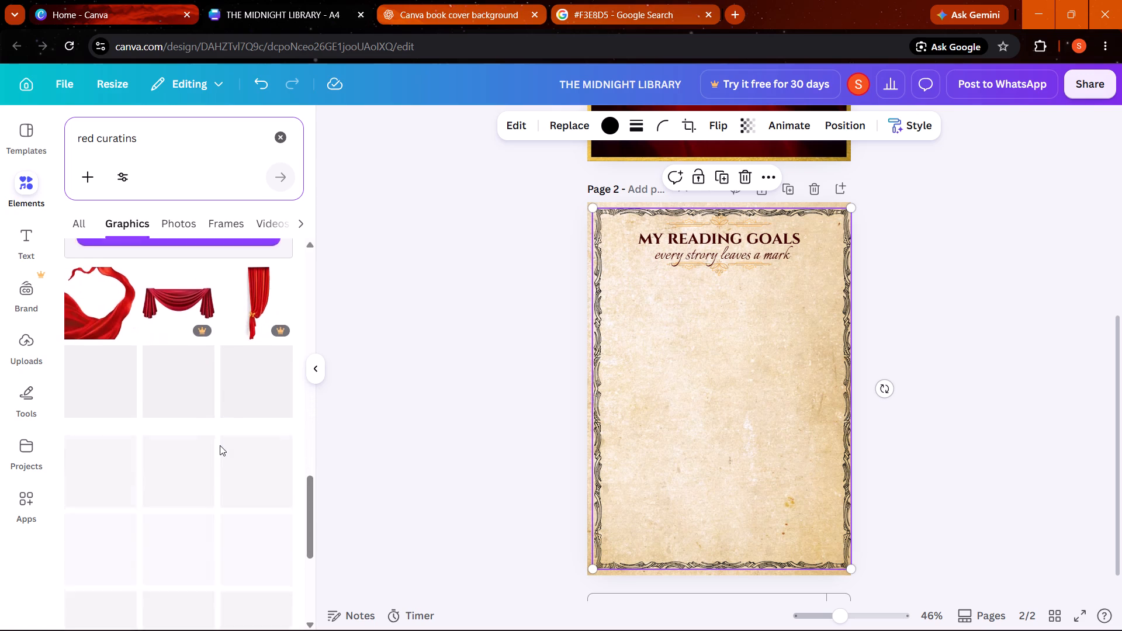
scroll(220, 445, "down", 3)
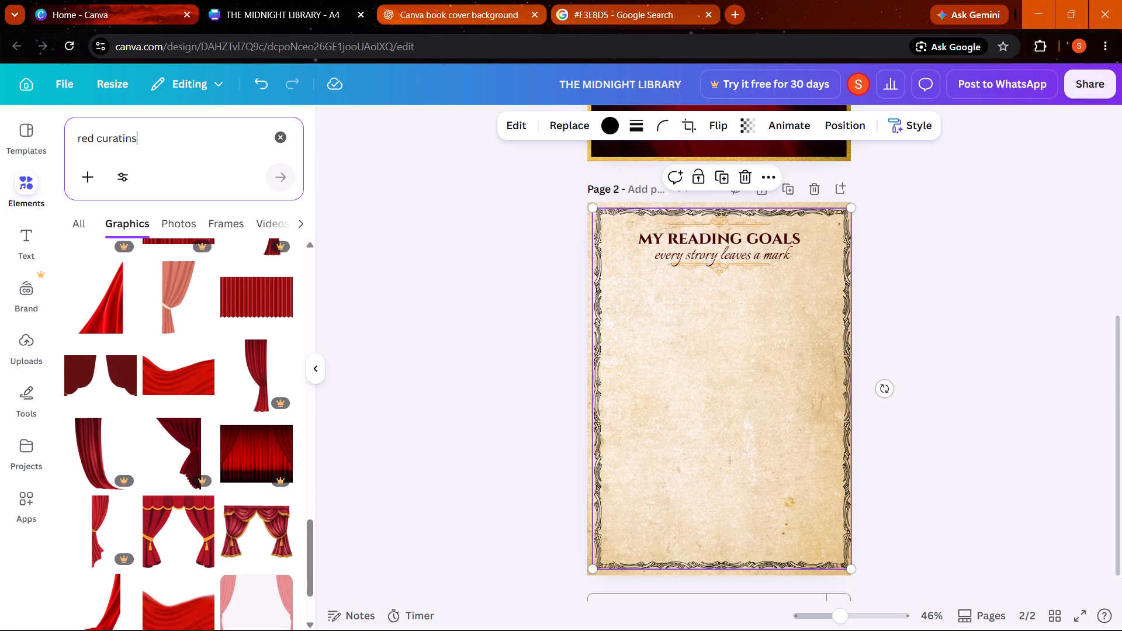
Search the graphic elements for "horror curtains", replacing the red curtain search.
left_click(163, 135)
key("BackSpace")
key("BackSpace")
key("BackSpace")
key("BackSpace")
key("BackSpace")
key("BackSpace")
key("BackSpace")
key("BackSpace")
key("BackSpace")
key("BackSpace")
key("BackSpace")
key("BackSpace")
key("BackSpace")
key("BackSpace")
key("BackSpace")
key("BackSpace")
key("BackSpace")
key("BackSpace")
key("BackSpace")
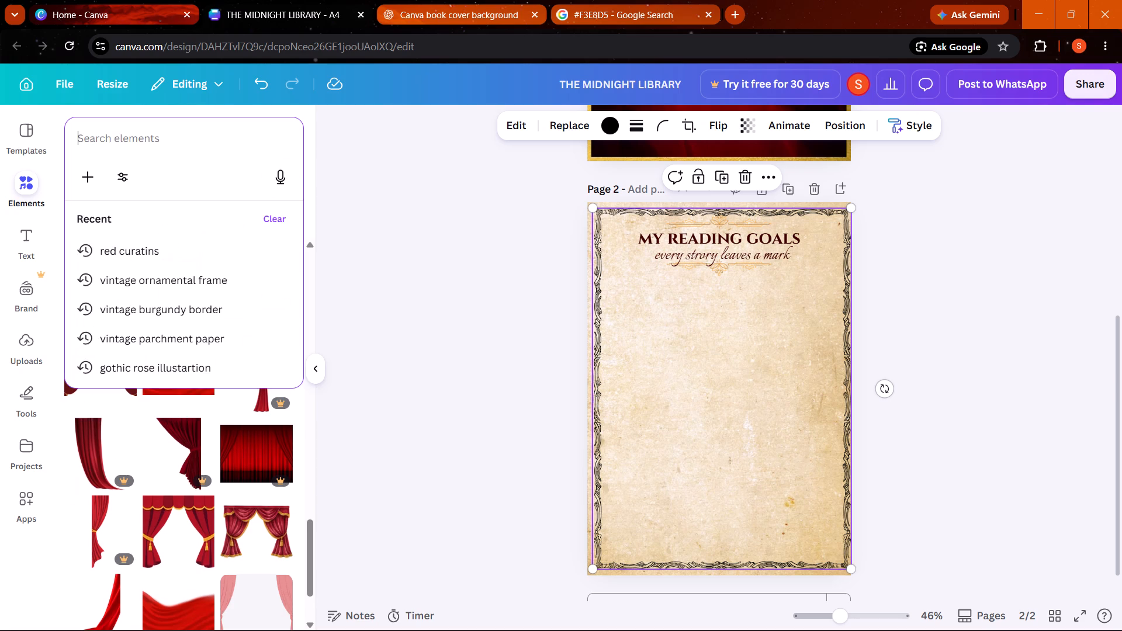
type("horror curta")
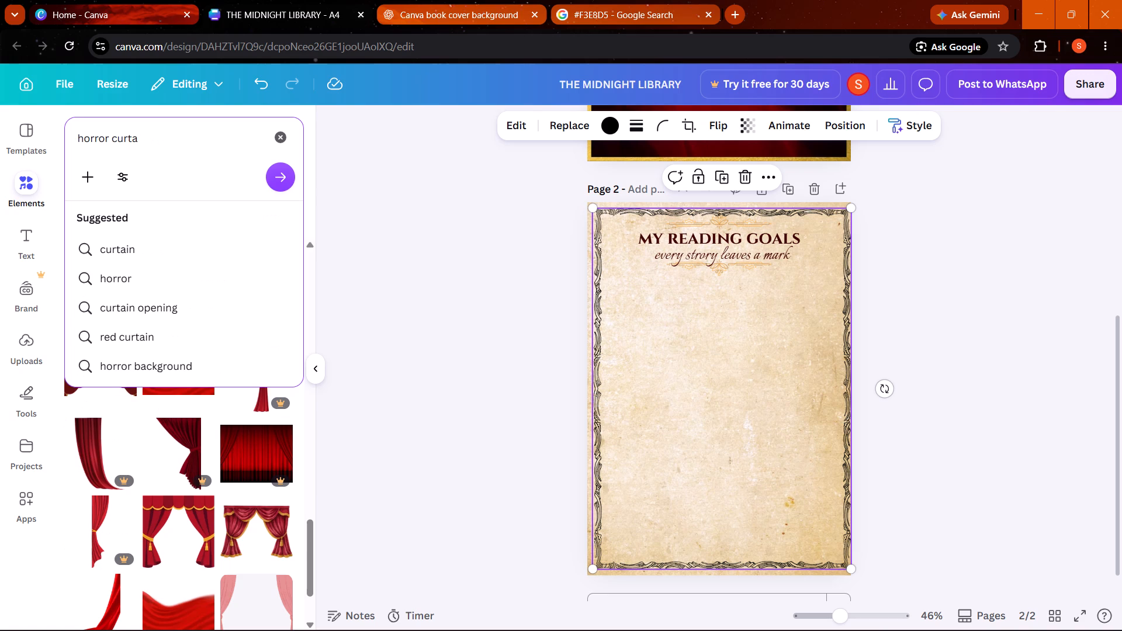
type("ins")
key("Return")
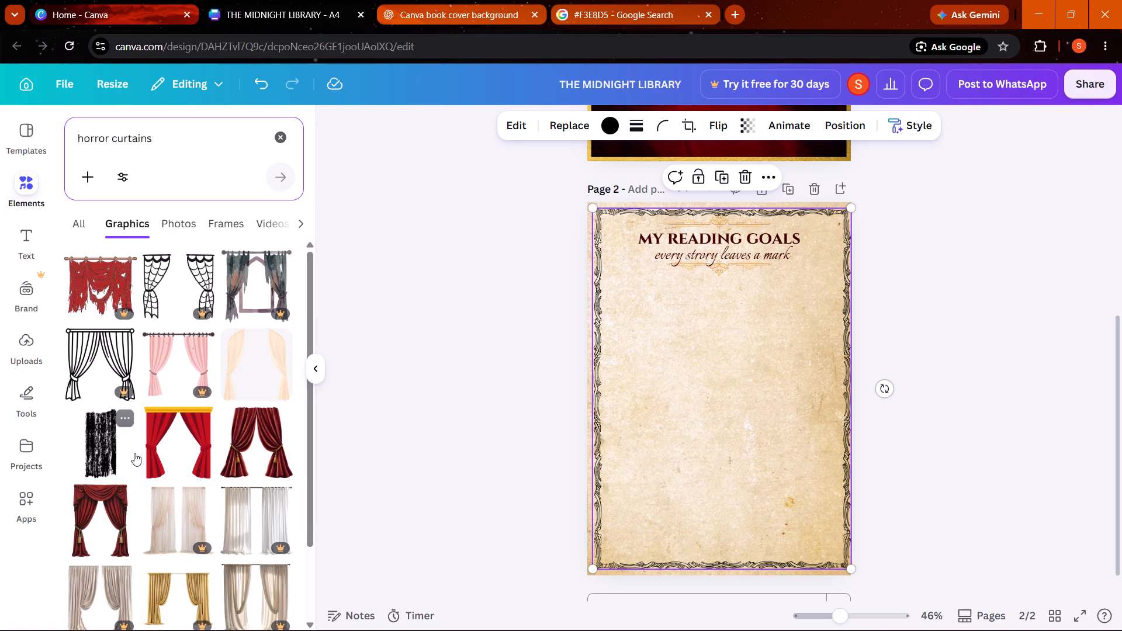
Browse the "horror curtains" graphics for dark drapery or gothic decorations suited to the Reading Goals page.
scroll(134, 453, "down", 8)
scroll(134, 453, "up", 1)
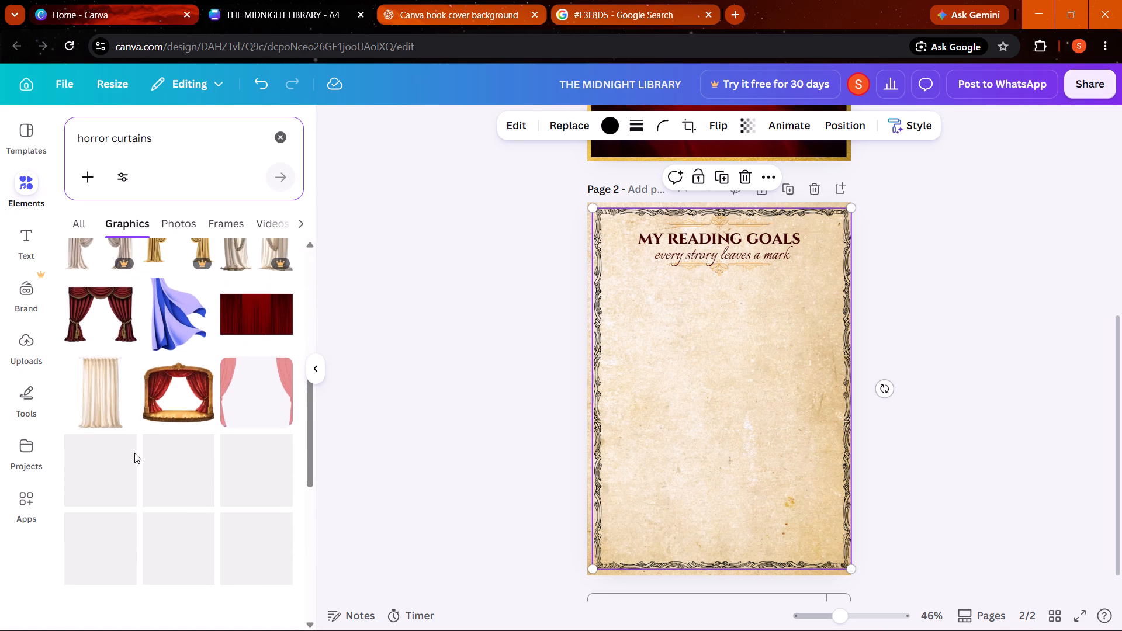
scroll(134, 453, "up", 1)
scroll(134, 453, "down", 6)
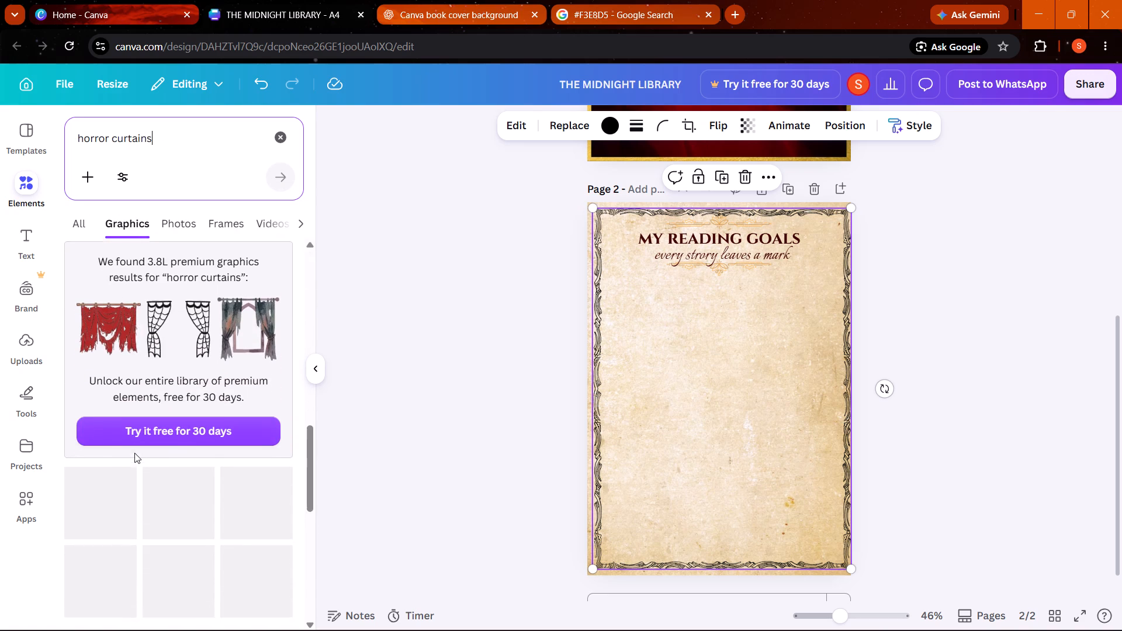
scroll(134, 453, "down", 6)
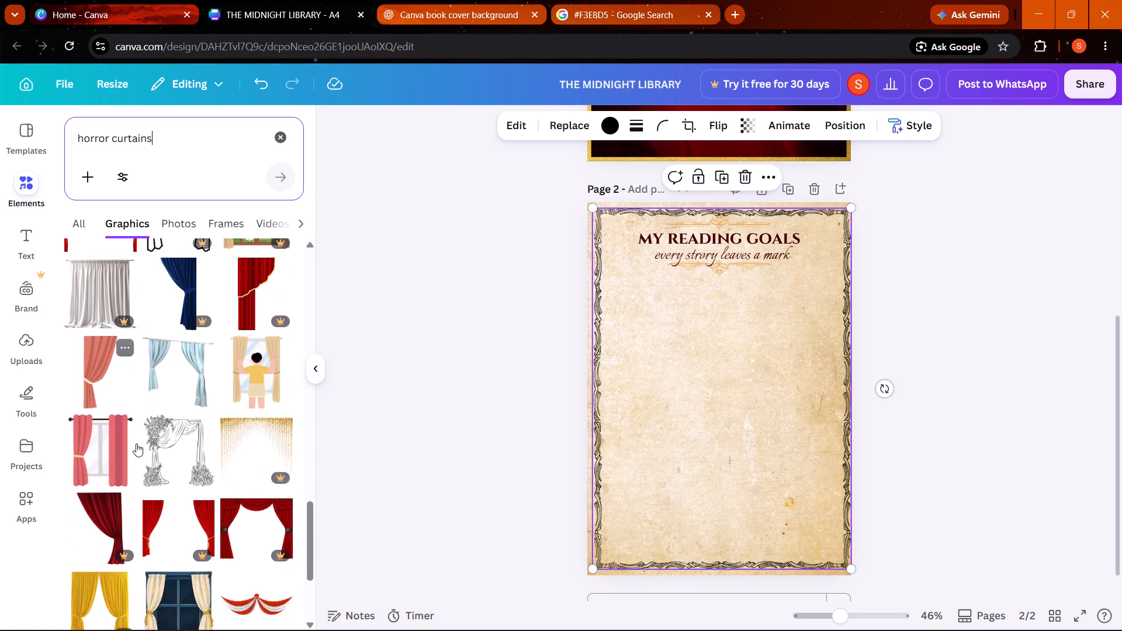
scroll(136, 443, "down", 3)
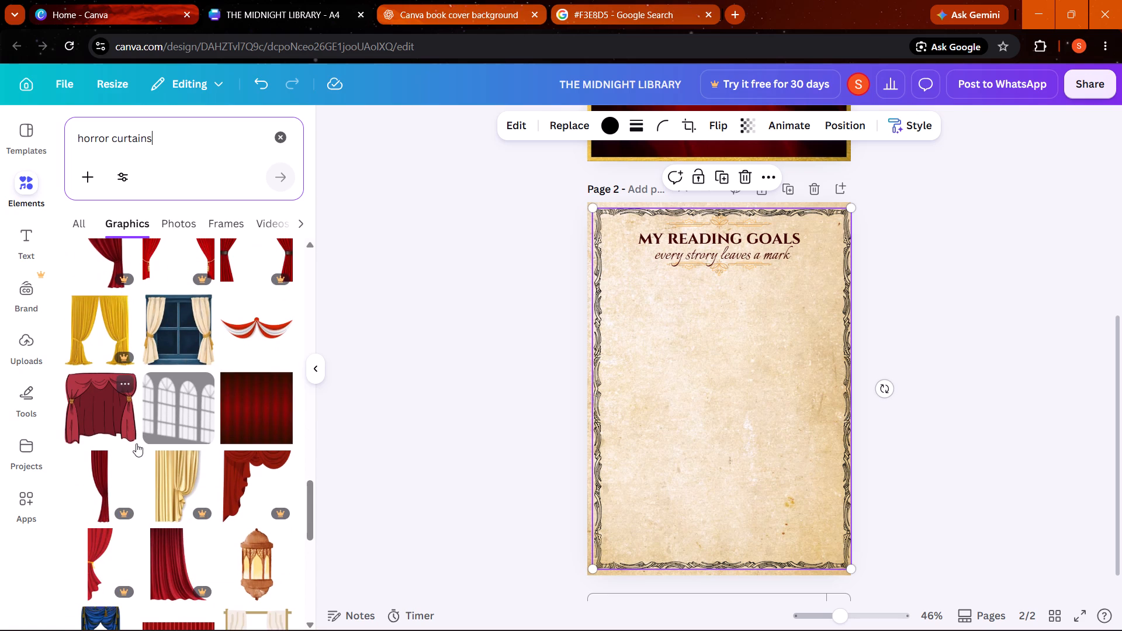
scroll(136, 443, "down", 5)
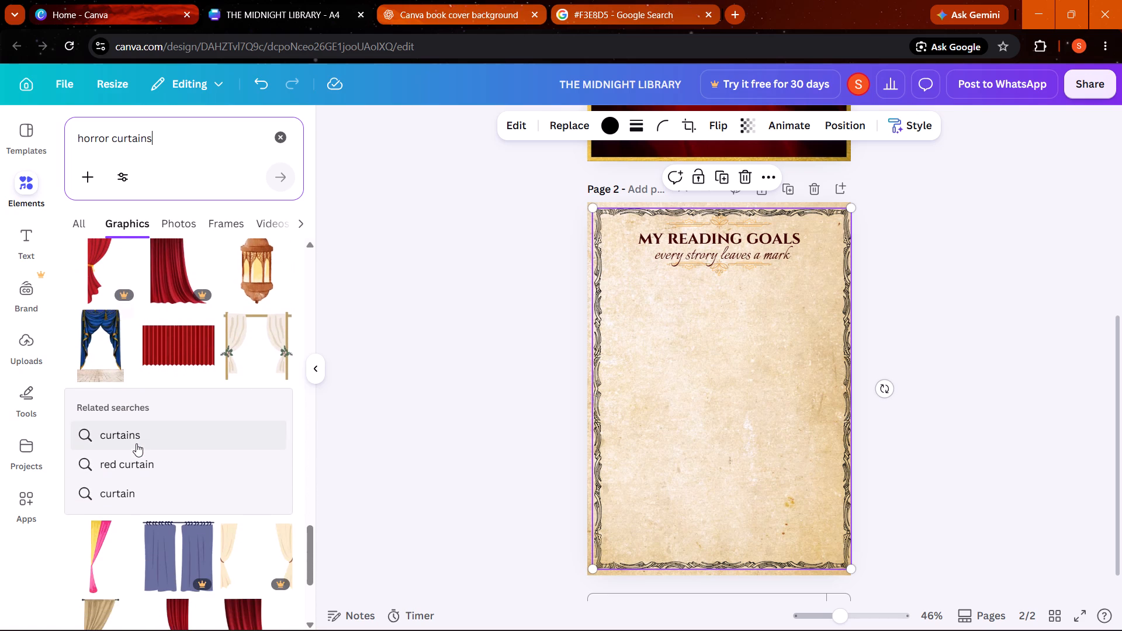
scroll(136, 443, "down", 4)
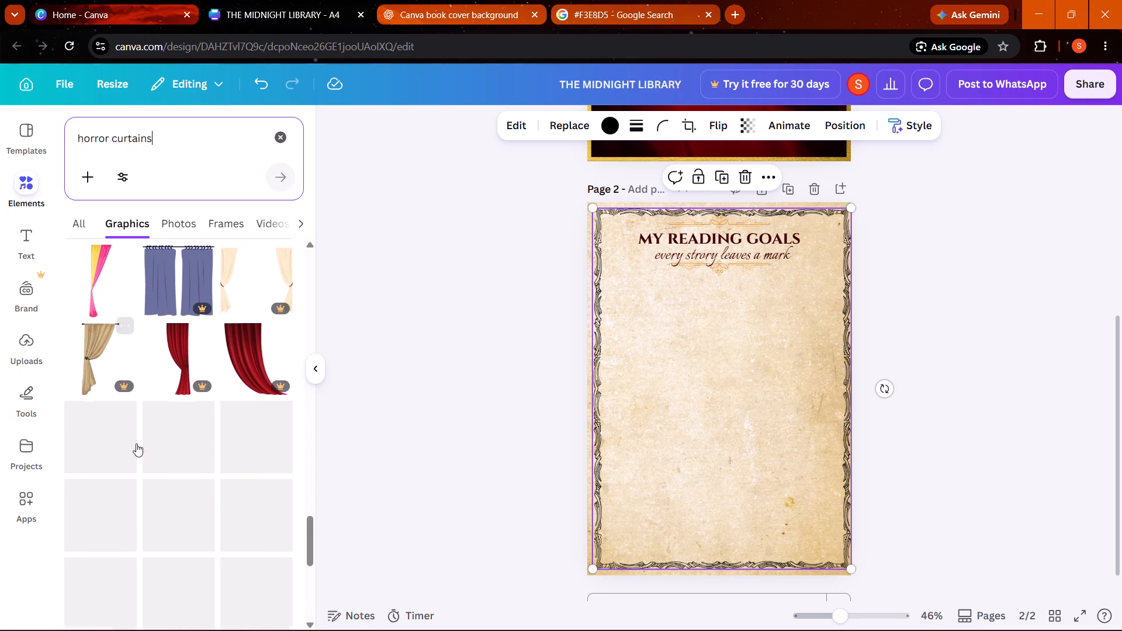
scroll(136, 443, "down", 3)
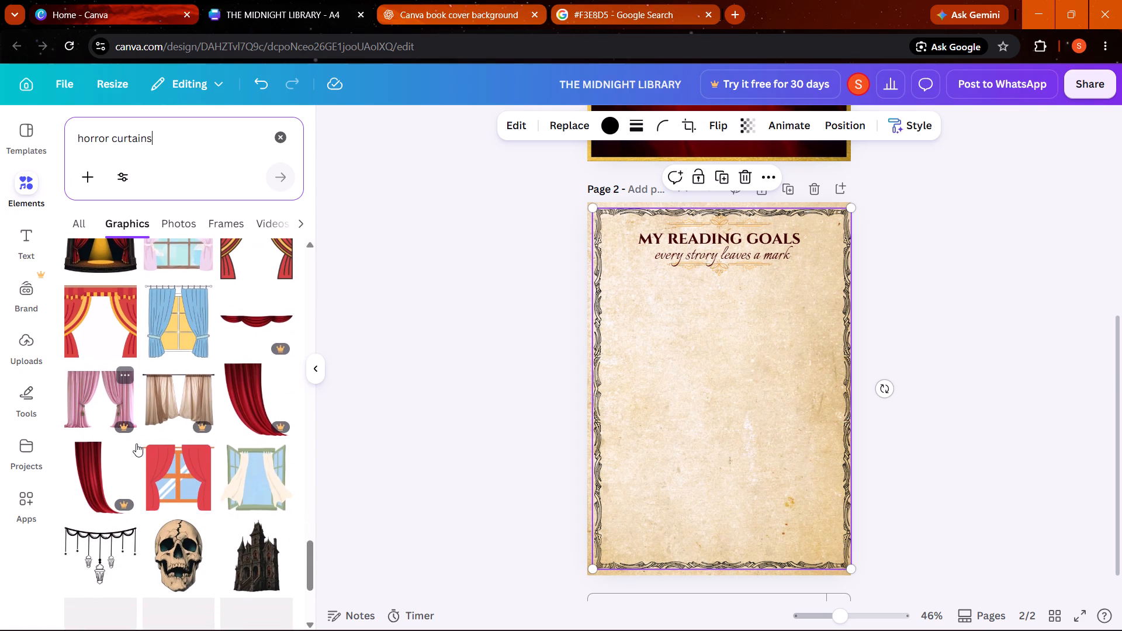
scroll(136, 443, "down", 3)
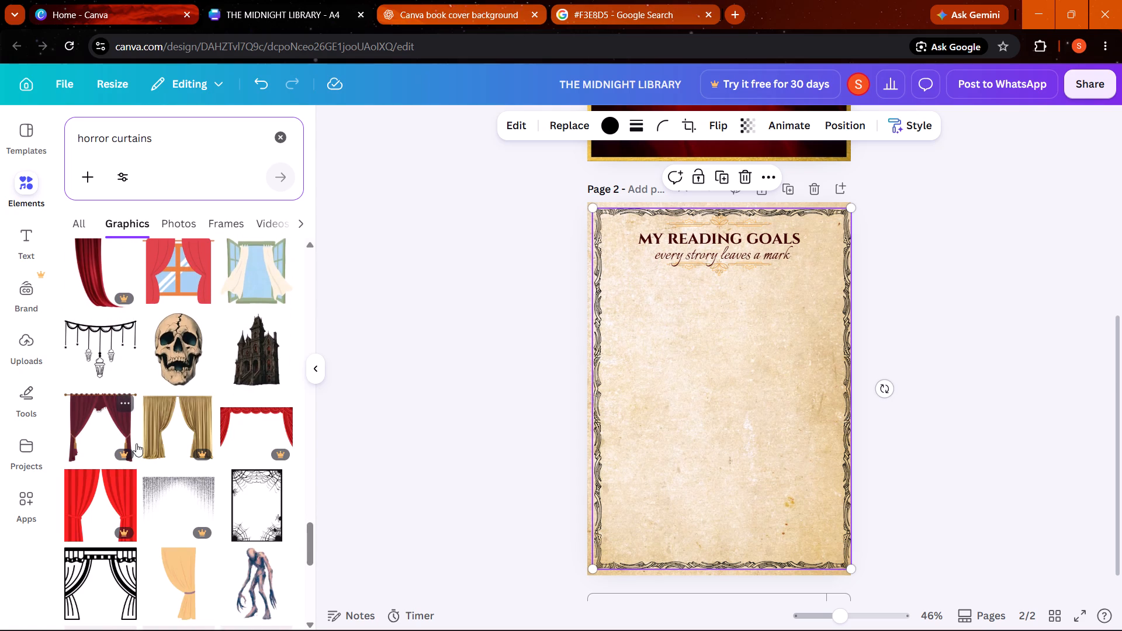
scroll(136, 443, "down", 4)
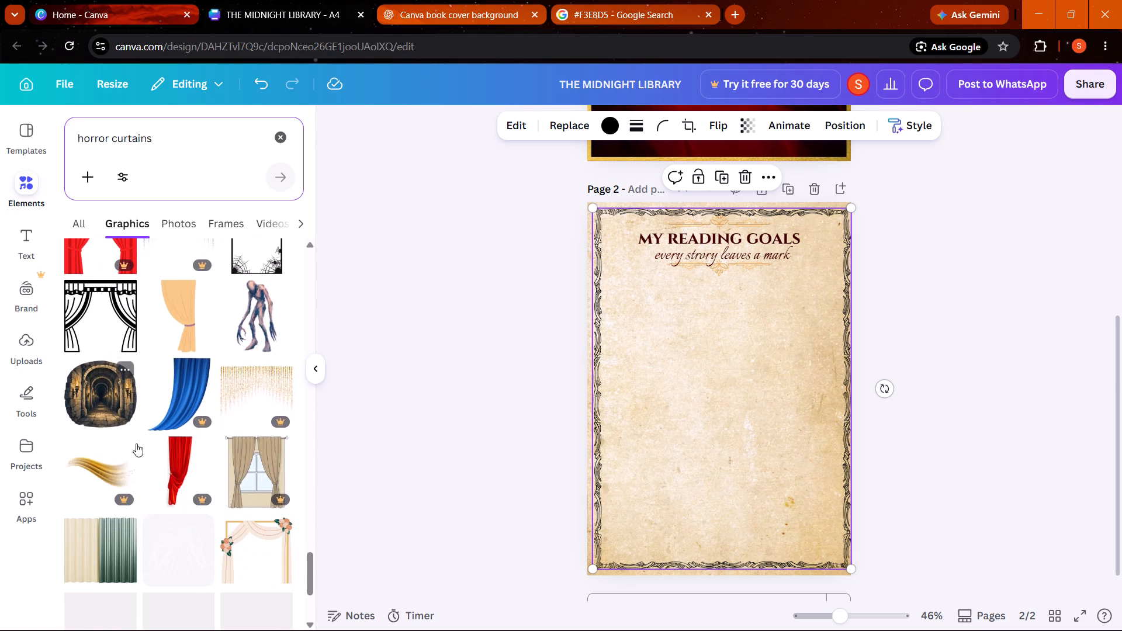
scroll(136, 443, "down", 6)
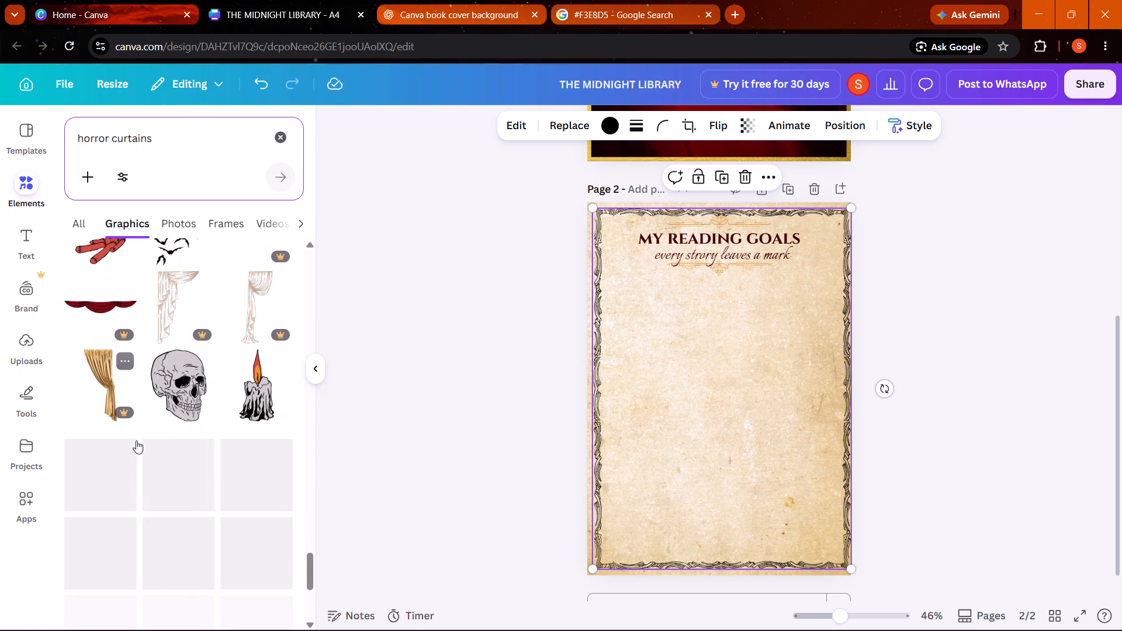
scroll(141, 422, "down", 2)
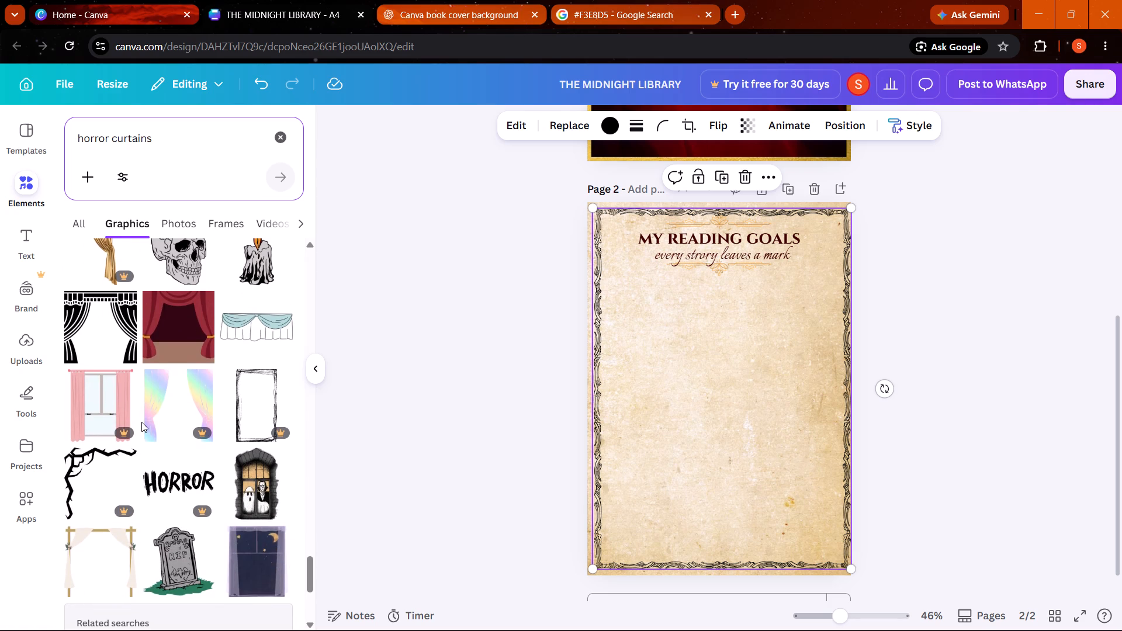
scroll(141, 422, "down", 6)
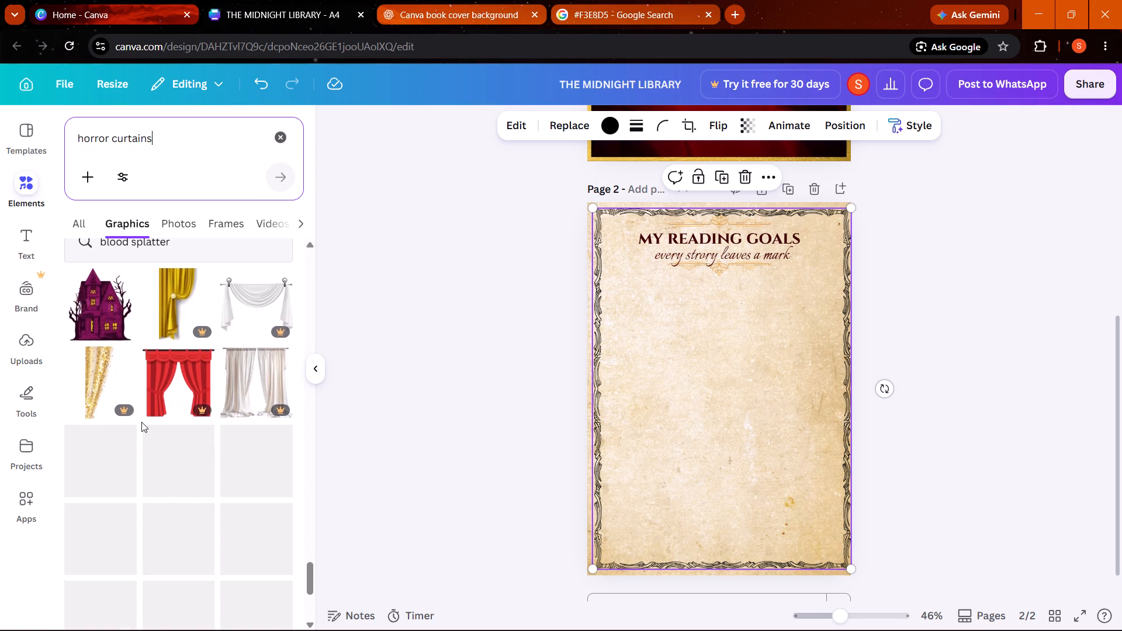
scroll(141, 422, "down", 3)
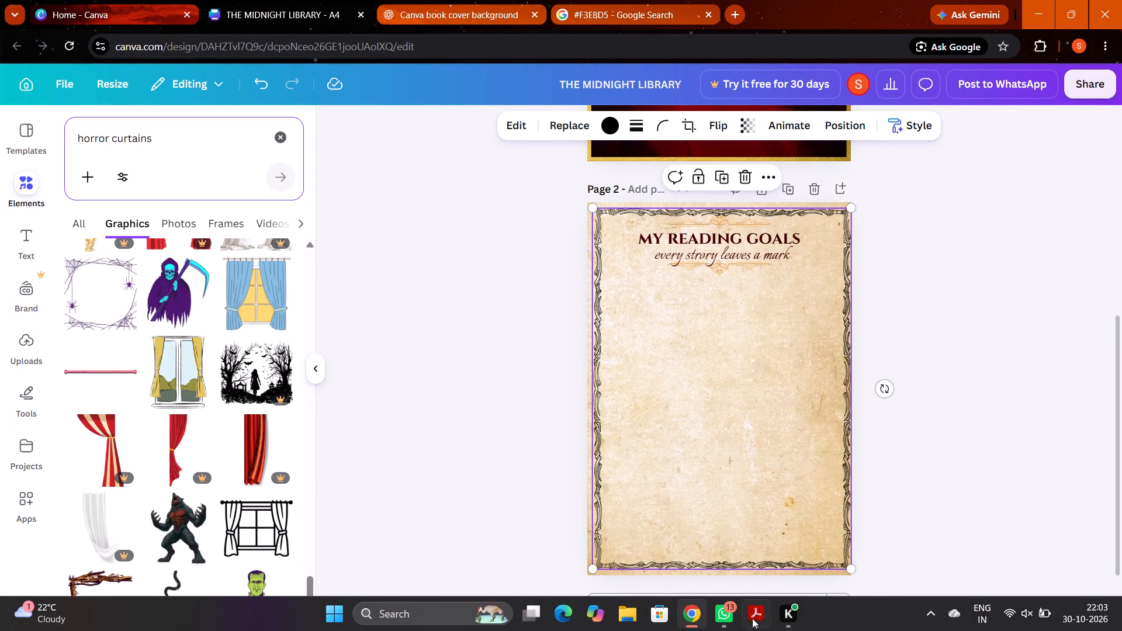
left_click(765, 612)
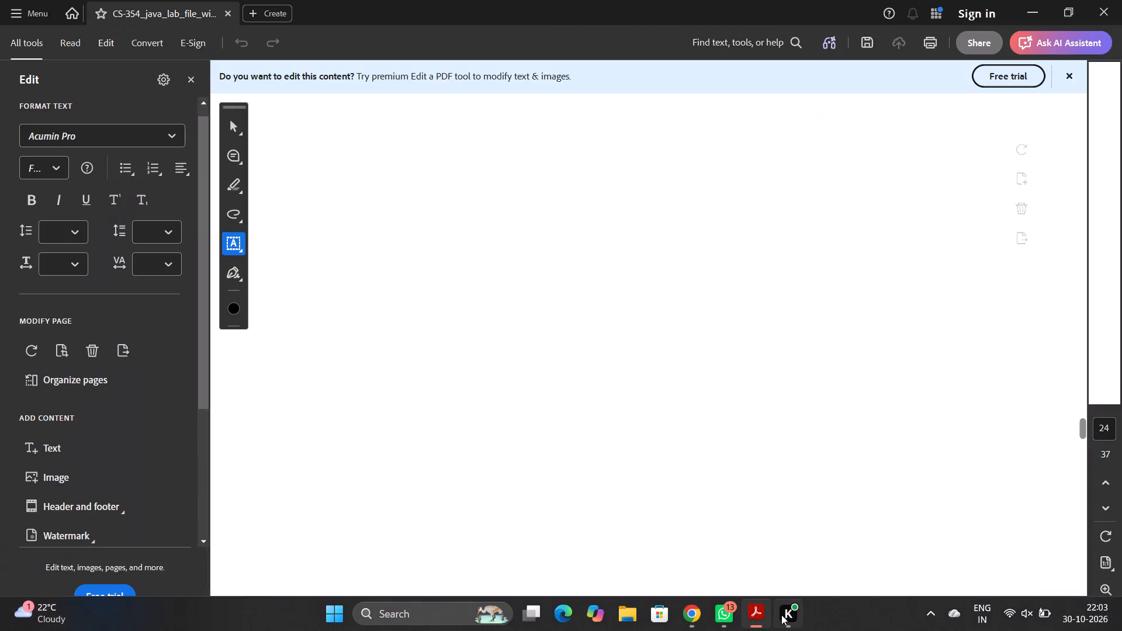